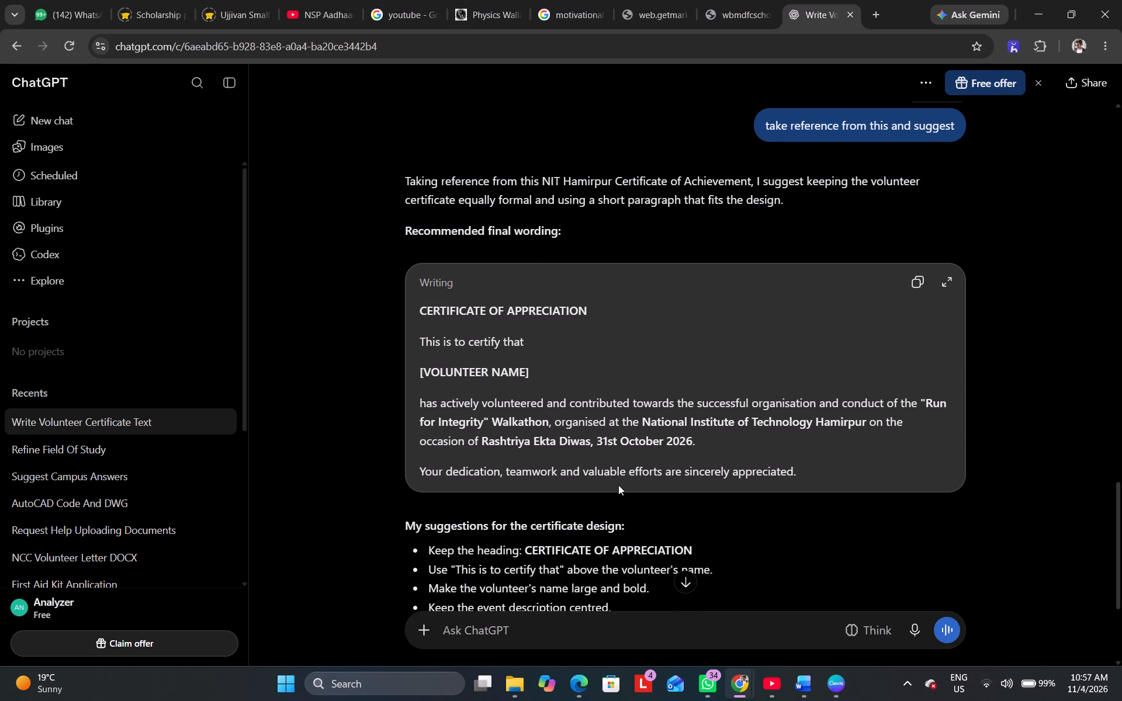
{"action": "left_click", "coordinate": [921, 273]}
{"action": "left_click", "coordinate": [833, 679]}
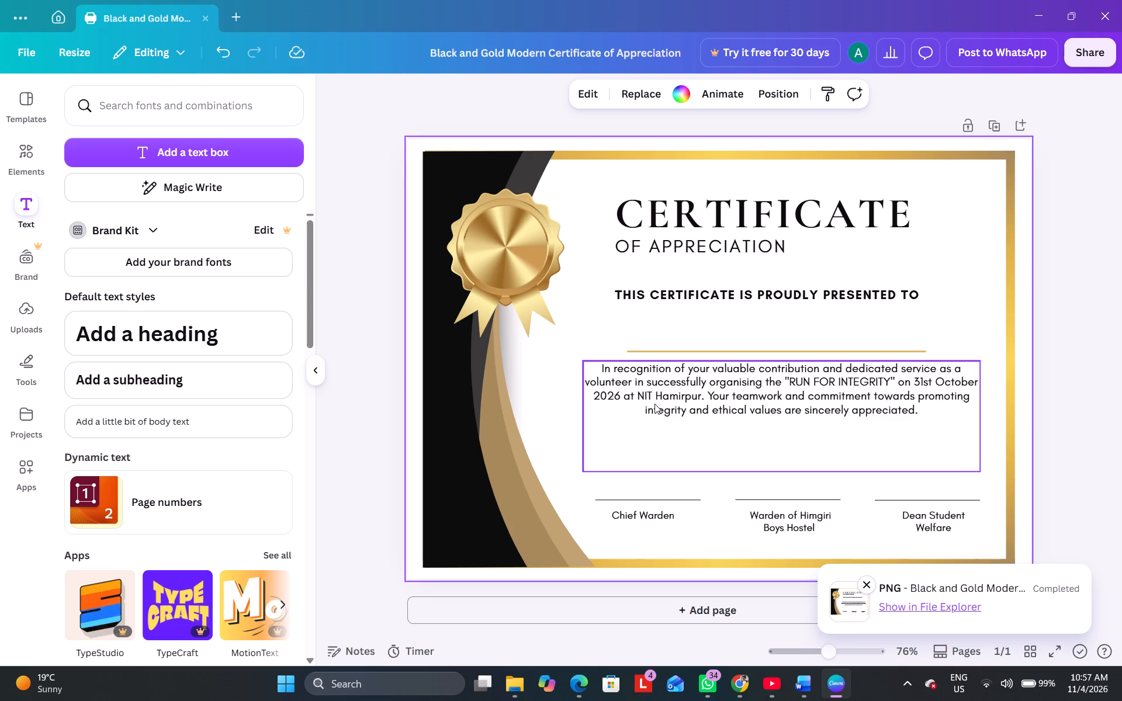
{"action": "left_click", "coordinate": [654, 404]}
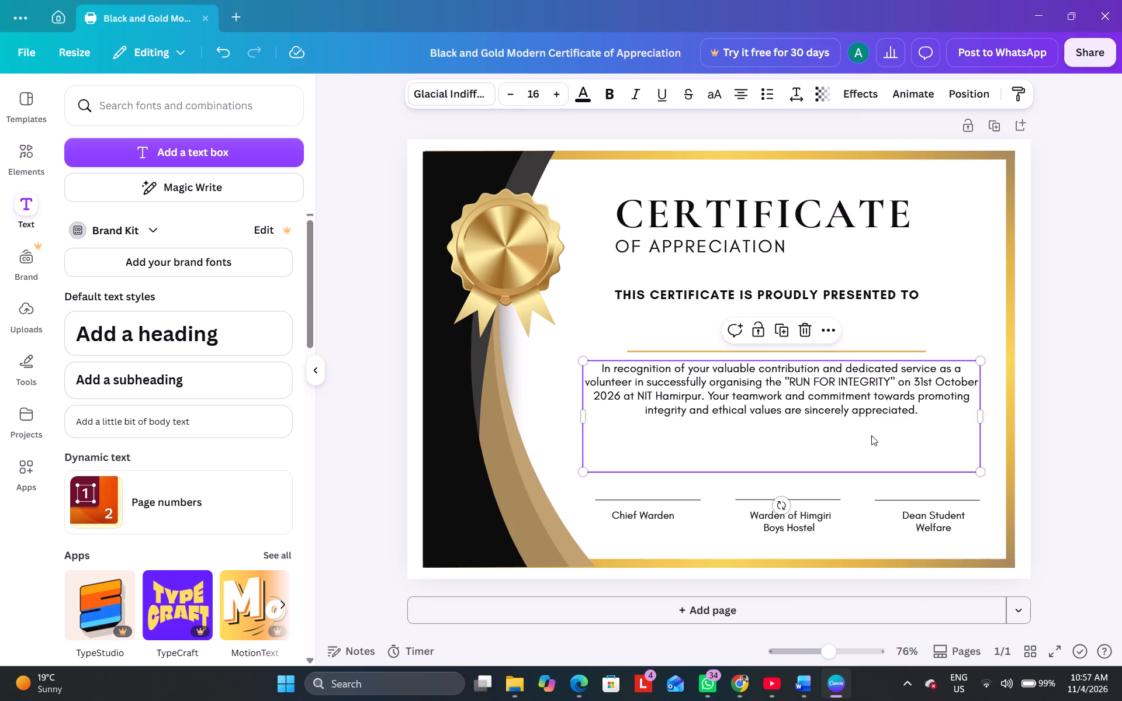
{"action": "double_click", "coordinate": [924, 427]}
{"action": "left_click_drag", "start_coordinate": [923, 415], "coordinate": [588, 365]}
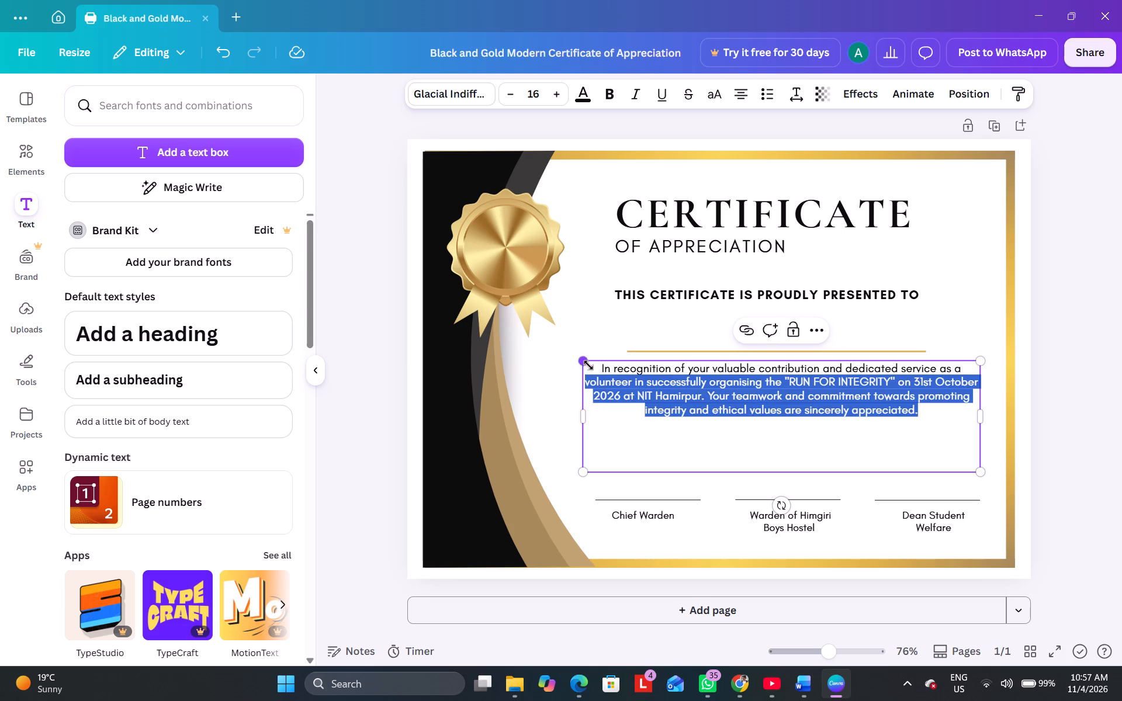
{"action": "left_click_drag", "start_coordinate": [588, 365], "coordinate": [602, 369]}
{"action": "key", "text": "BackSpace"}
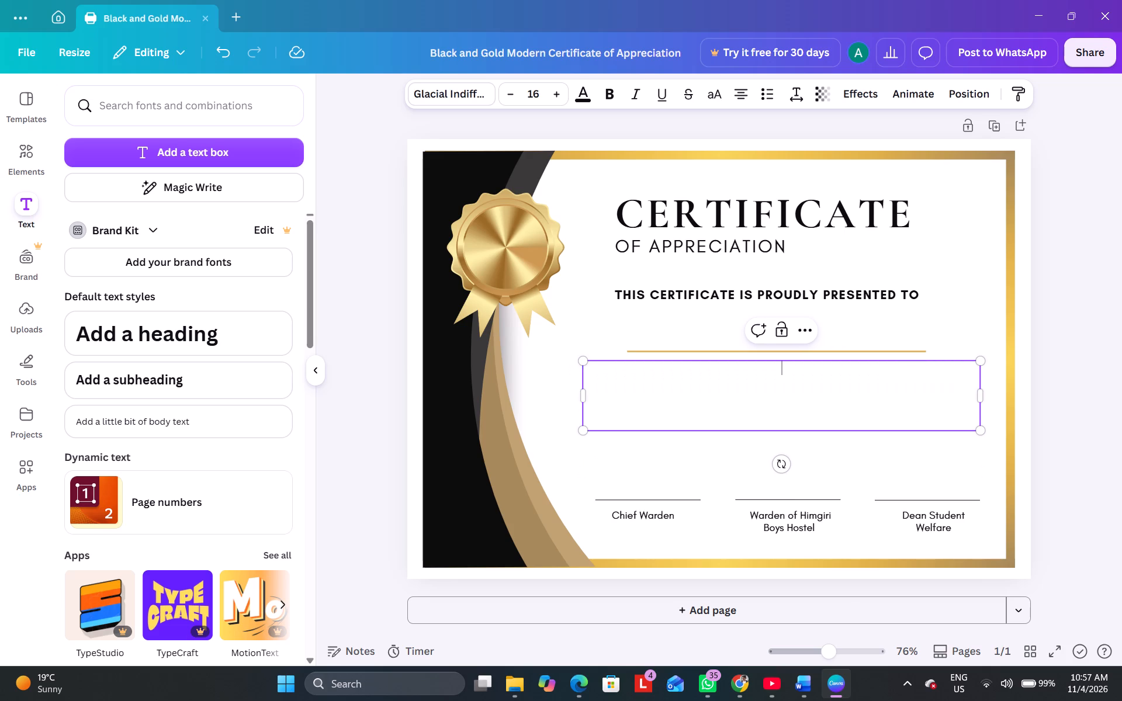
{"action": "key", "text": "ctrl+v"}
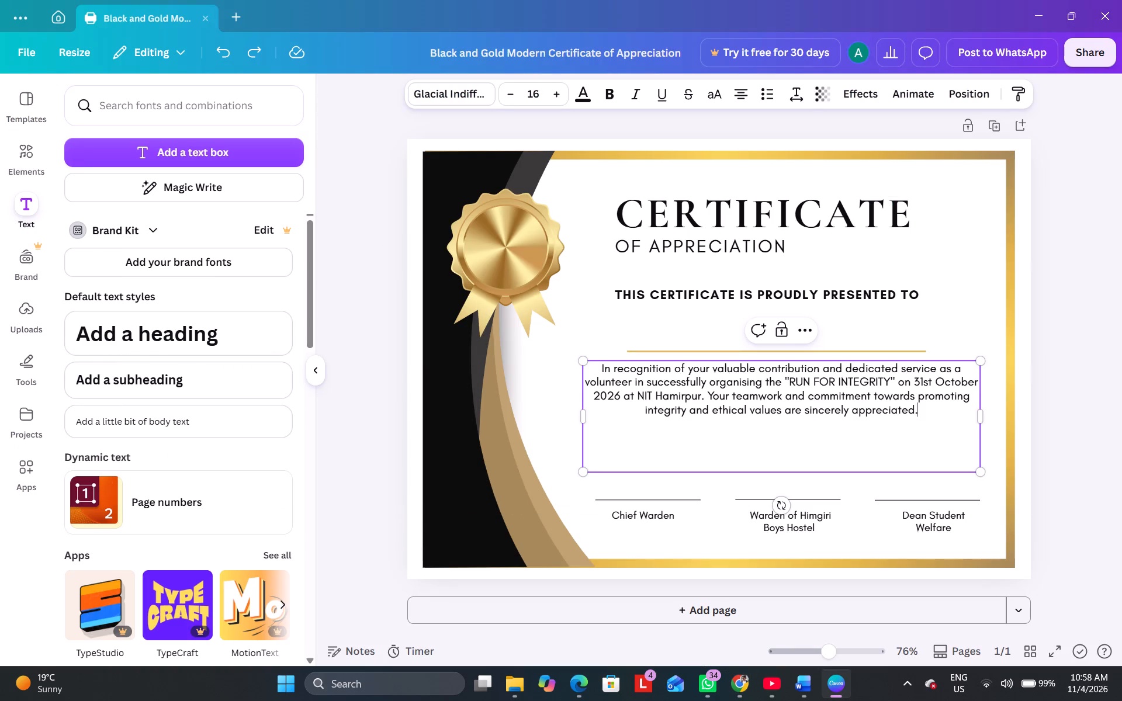
{"action": "left_click_drag", "start_coordinate": [929, 421], "coordinate": [605, 360]}
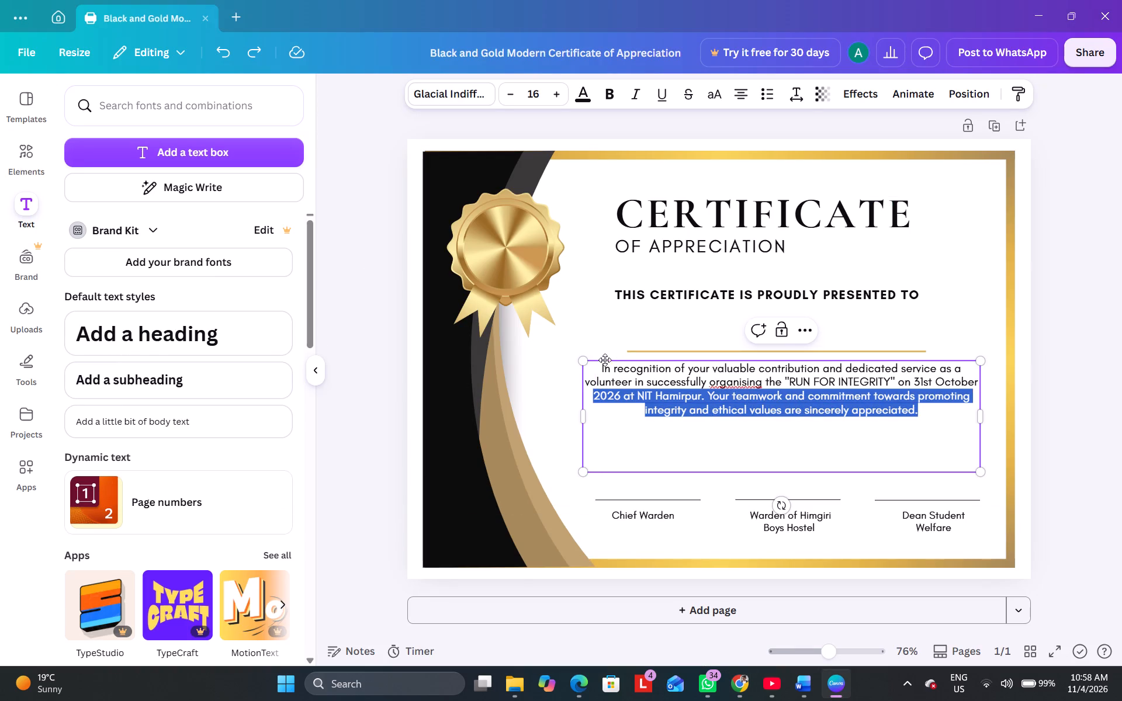
{"action": "left_click_drag", "start_coordinate": [605, 360], "coordinate": [594, 366]}
{"action": "key", "text": "BackSpace"}
{"action": "key", "text": "ctrl+v"}
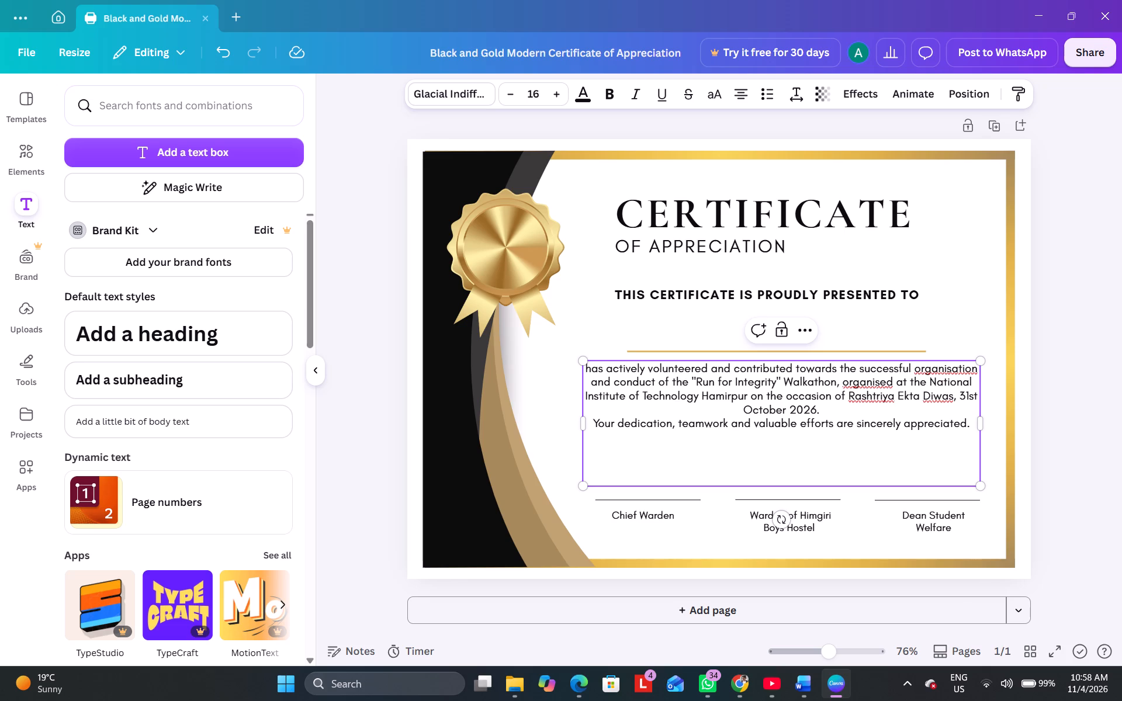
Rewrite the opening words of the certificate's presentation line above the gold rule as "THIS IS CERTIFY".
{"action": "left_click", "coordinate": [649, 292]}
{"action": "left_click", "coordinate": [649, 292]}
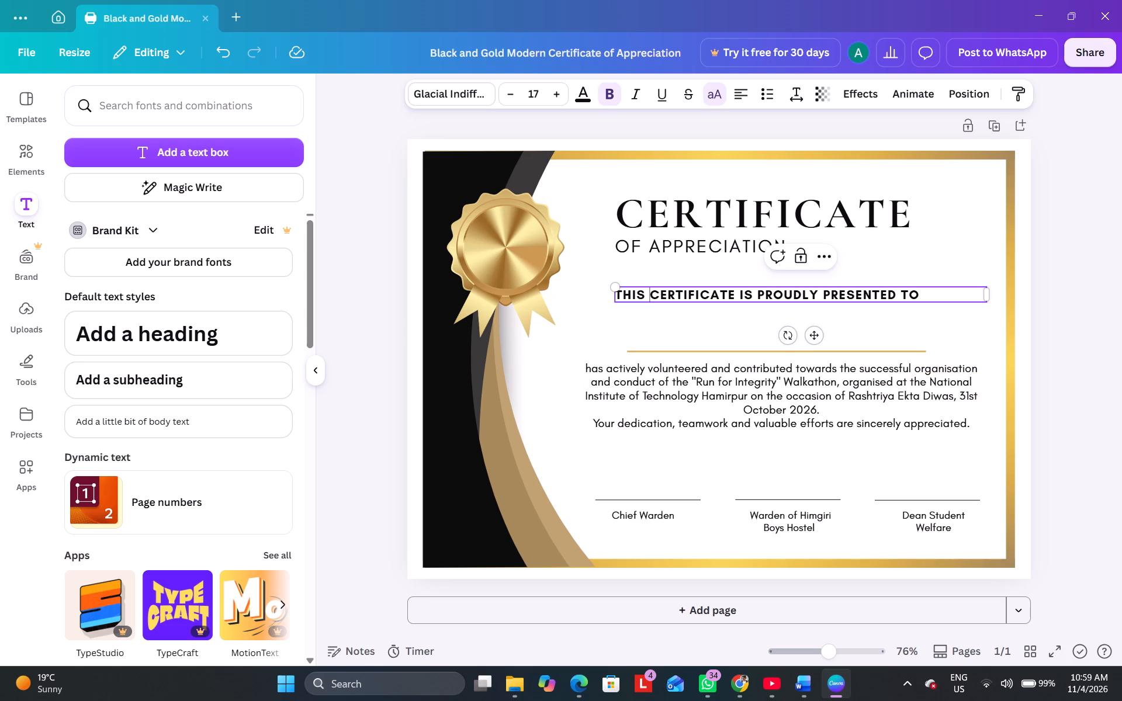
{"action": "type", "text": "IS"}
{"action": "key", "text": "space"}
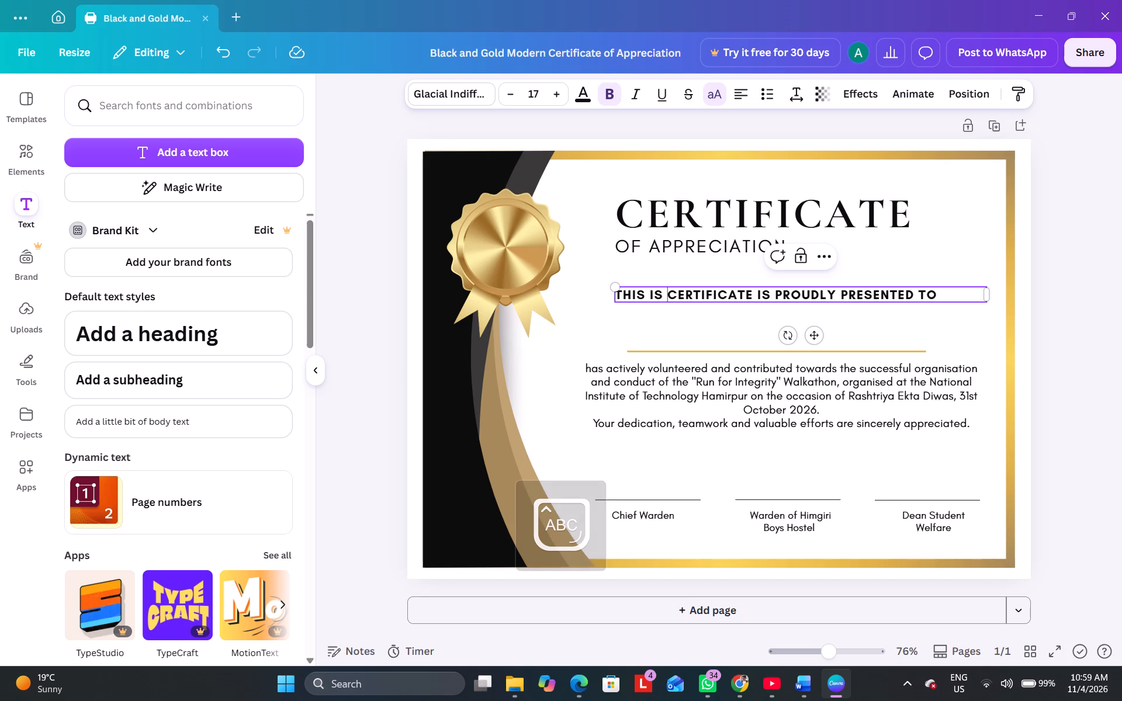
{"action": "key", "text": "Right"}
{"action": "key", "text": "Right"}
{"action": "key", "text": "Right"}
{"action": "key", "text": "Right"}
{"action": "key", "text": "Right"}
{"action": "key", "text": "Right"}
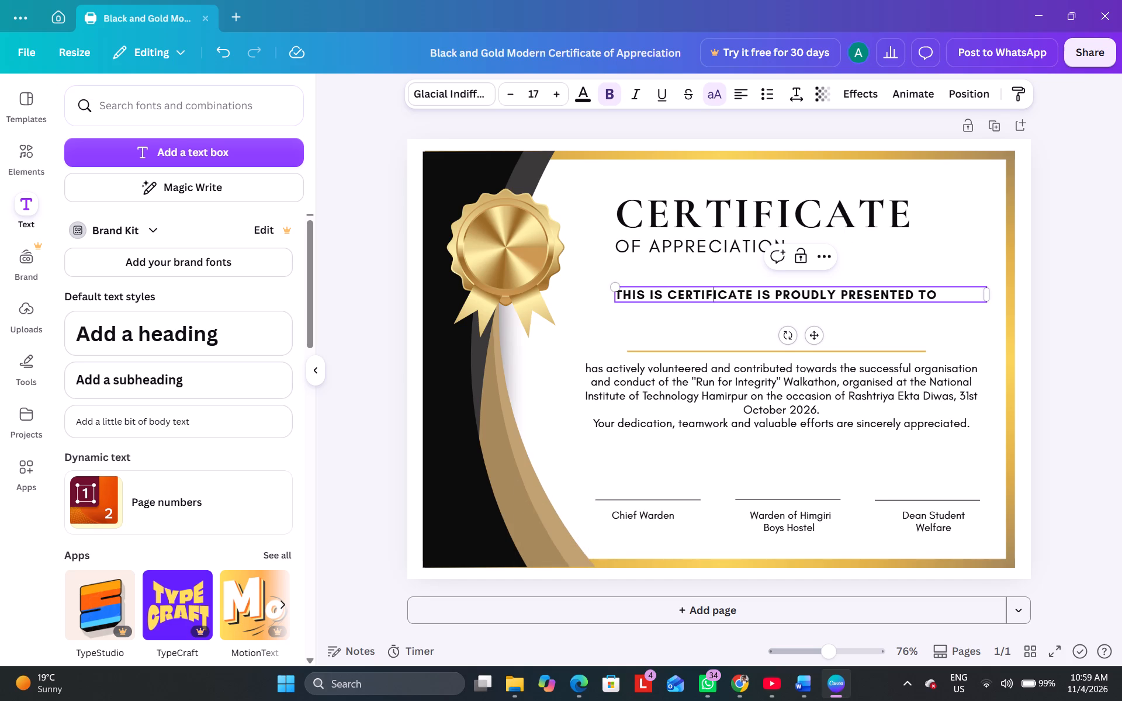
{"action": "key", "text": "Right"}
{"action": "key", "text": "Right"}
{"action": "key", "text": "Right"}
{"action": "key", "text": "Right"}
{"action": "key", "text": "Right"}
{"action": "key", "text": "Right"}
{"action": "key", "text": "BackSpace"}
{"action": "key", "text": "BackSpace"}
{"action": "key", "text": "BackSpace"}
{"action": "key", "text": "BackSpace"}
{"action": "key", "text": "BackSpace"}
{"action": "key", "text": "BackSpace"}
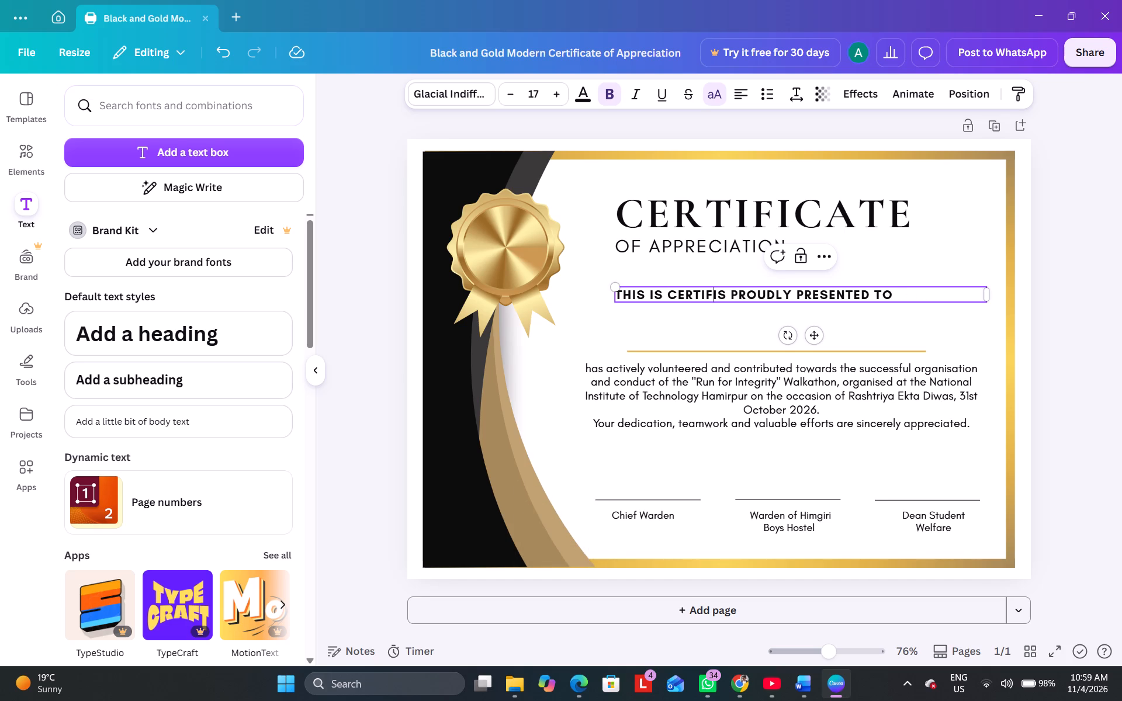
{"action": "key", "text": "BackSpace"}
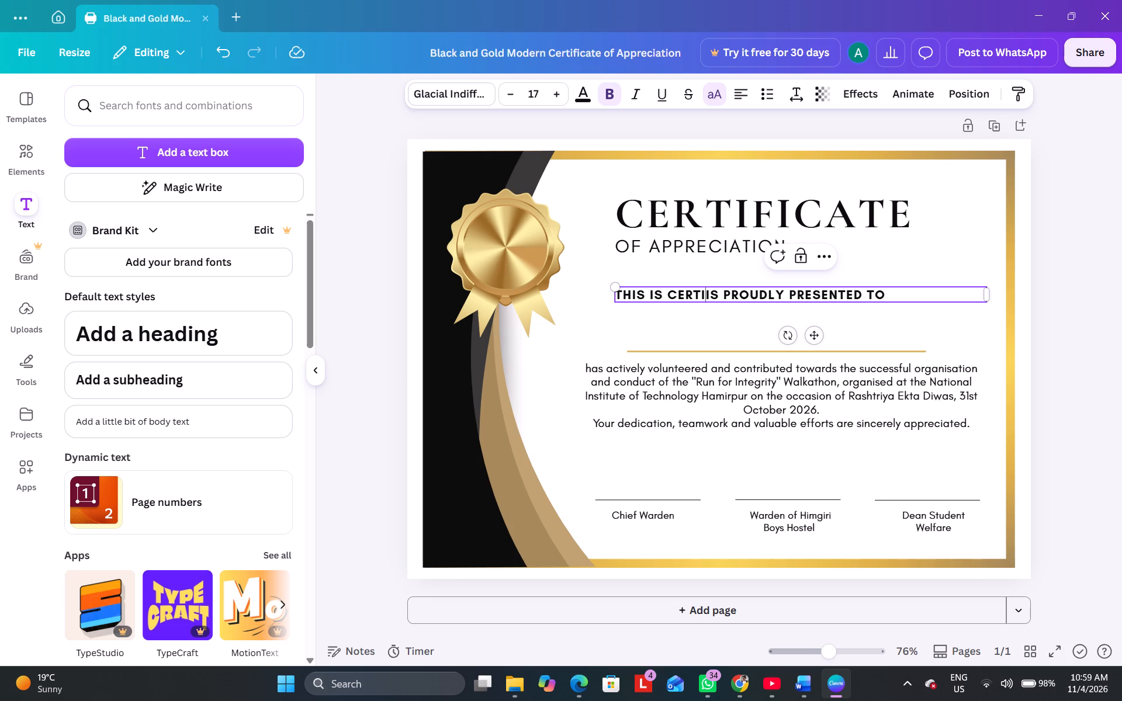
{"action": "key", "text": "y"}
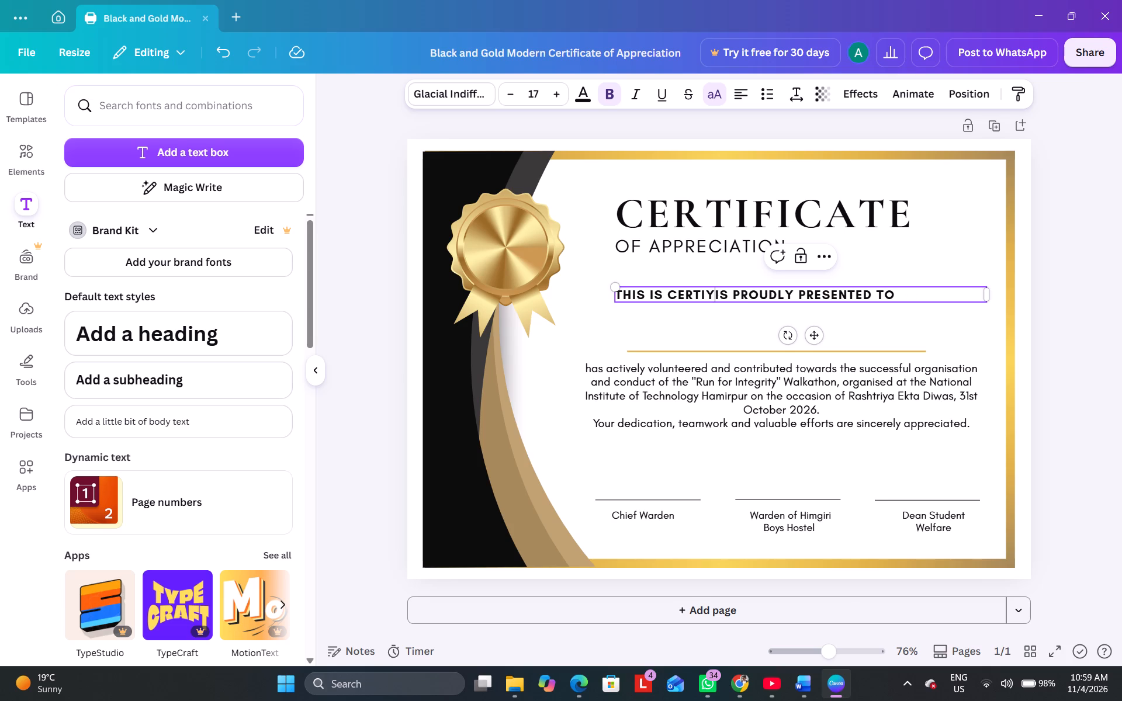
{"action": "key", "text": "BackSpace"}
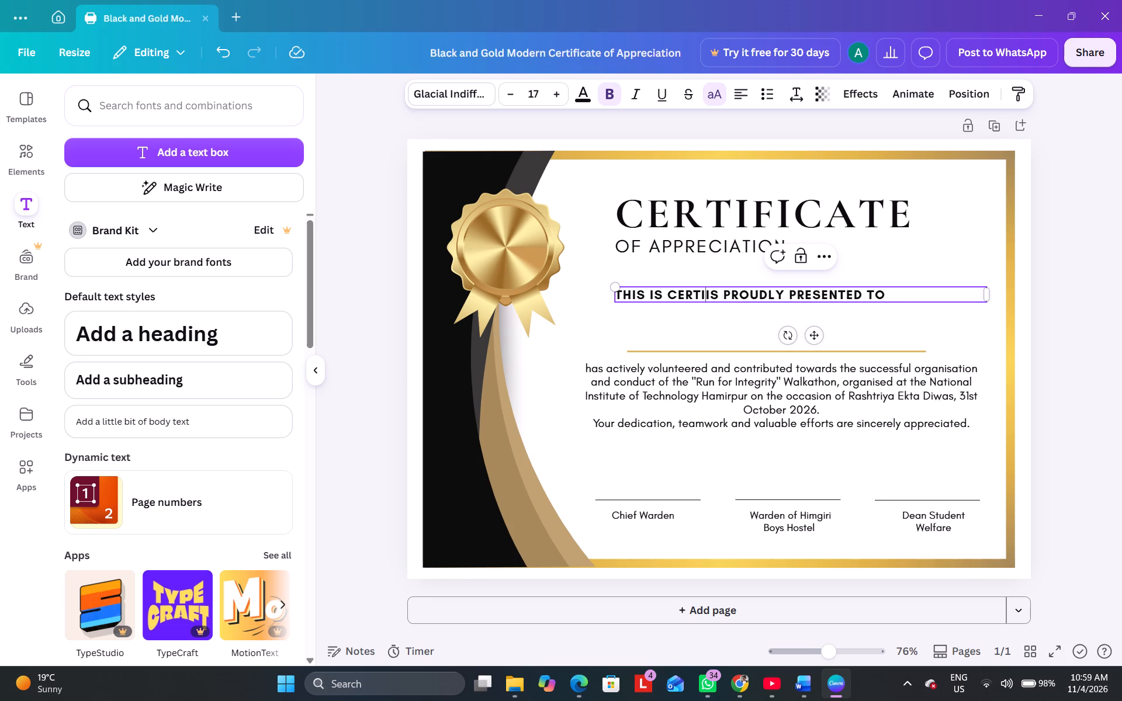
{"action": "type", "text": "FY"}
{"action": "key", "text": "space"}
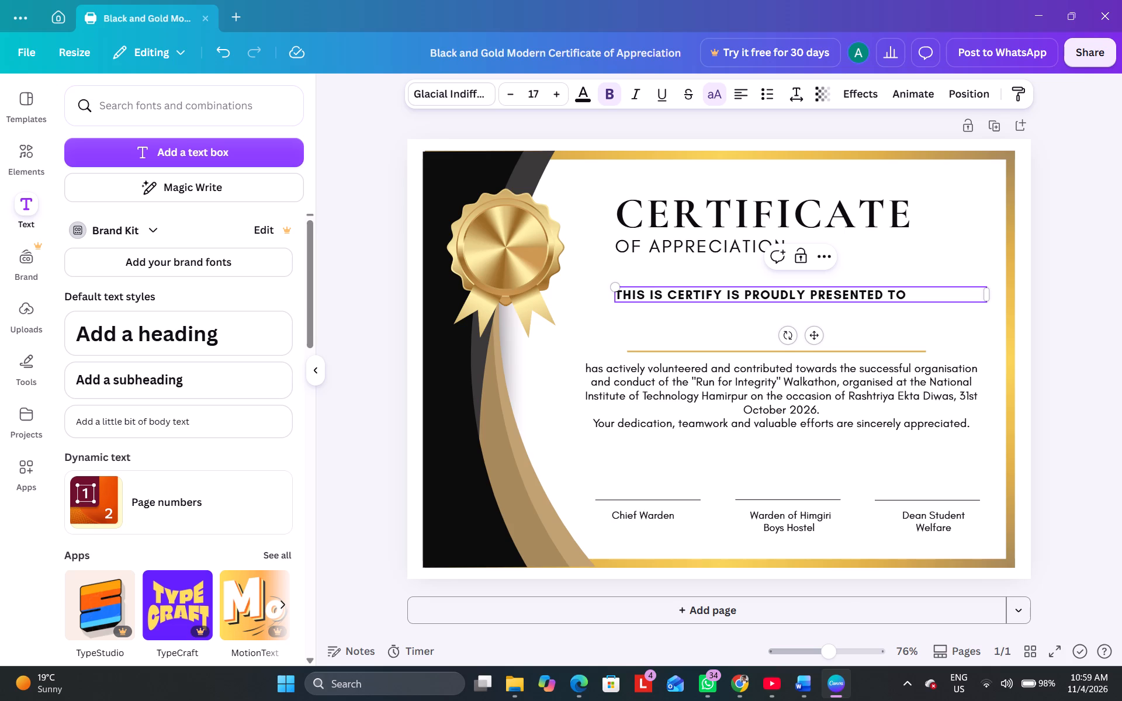
Delete "IS PROUDLY PRESENTED TO" from the end of the presentation line.
{"action": "key", "text": "Right"}
{"action": "key", "text": "Right"}
{"action": "key", "text": "Right"}
{"action": "key", "text": "Right"}
{"action": "key", "text": "Right"}
{"action": "key", "text": "Right"}
{"action": "key", "text": "Right"}
{"action": "key", "text": "Right"}
{"action": "key", "text": "Right"}
{"action": "key", "text": "Right"}
{"action": "key", "text": "Right"}
{"action": "key", "text": "Right"}
{"action": "key", "text": "Right"}
{"action": "key", "text": "Right"}
{"action": "key", "text": "Right"}
{"action": "key", "text": "Right"}
{"action": "key", "text": "Right"}
{"action": "key", "text": "Right"}
{"action": "key", "text": "Right"}
{"action": "key", "text": "Right"}
{"action": "key", "text": "Right"}
{"action": "key", "text": "Right"}
{"action": "key", "text": "Right"}
{"action": "key", "text": "BackSpace"}
{"action": "key", "text": "BackSpace"}
{"action": "key", "text": "BackSpace"}
{"action": "key", "text": "BackSpace"}
{"action": "key", "text": "BackSpace"}
{"action": "key", "text": "BackSpace"}
{"action": "key", "text": "BackSpace"}
{"action": "key", "text": "BackSpace"}
{"action": "key", "text": "BackSpace"}
{"action": "key", "text": "BackSpace"}
{"action": "key", "text": "BackSpace"}
{"action": "key", "text": "BackSpace"}
{"action": "key", "text": "BackSpace"}
{"action": "key", "text": "BackSpace"}
{"action": "key", "text": "BackSpace"}
{"action": "key", "text": "BackSpace"}
{"action": "key", "text": "BackSpace"}
{"action": "key", "text": "BackSpace"}
{"action": "key", "text": "BackSpace"}
{"action": "key", "text": "BackSpace"}
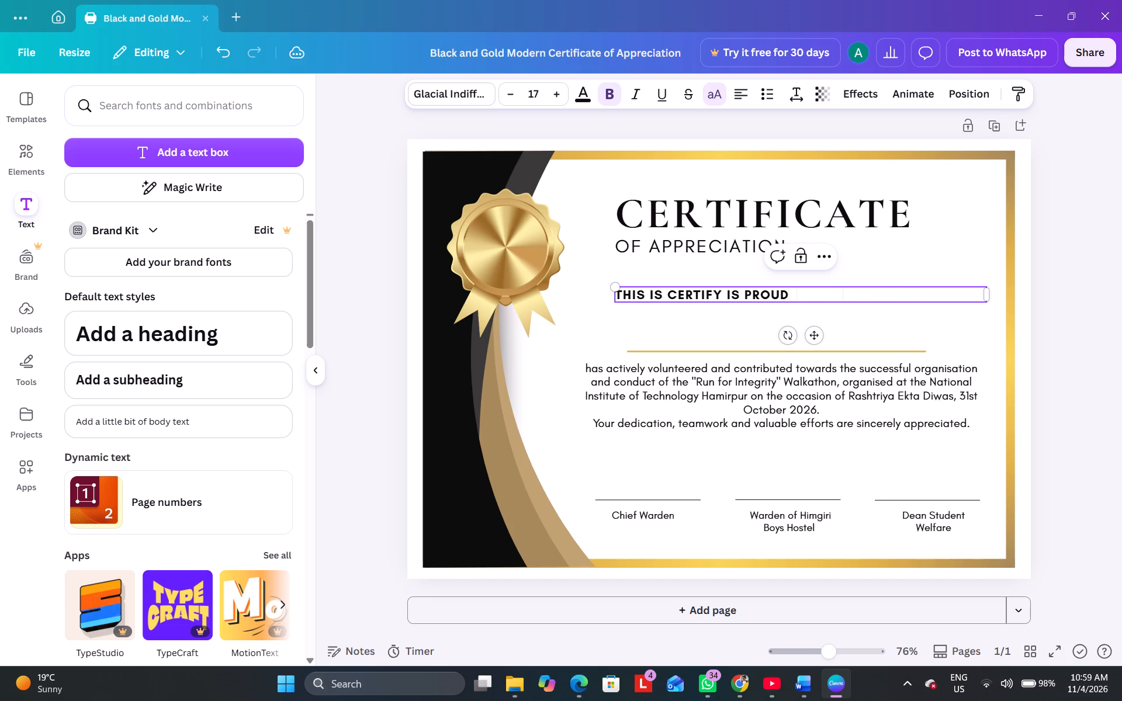
{"action": "key", "text": "BackSpace"}
{"action": "key", "text": "BackSpace"}
{"action": "key", "text": "BackSpace"}
{"action": "key", "text": "BackSpace"}
{"action": "key", "text": "BackSpace"}
{"action": "key", "text": "BackSpace"}
{"action": "key", "text": "BackSpace"}
{"action": "key", "text": "BackSpace"}
{"action": "key", "text": "t"}
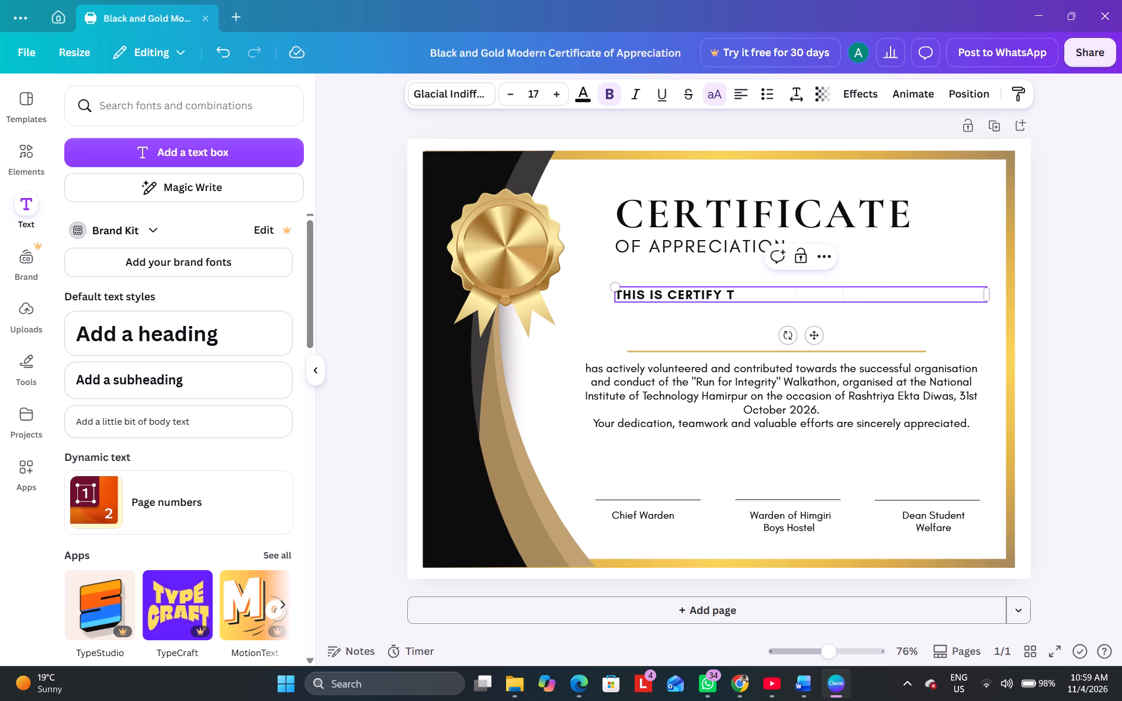
{"action": "key", "text": "BackSpace"}
Delete the remaining "THIS IS CERTIFY" so the presentation line is empty.
{"action": "key", "text": "BackSpace"}
{"action": "key", "text": "BackSpace"}
{"action": "key", "text": "BackSpace"}
{"action": "key", "text": "BackSpace"}
{"action": "key", "text": "BackSpace"}
{"action": "key", "text": "BackSpace"}
{"action": "key", "text": "BackSpace"}
{"action": "key", "text": "BackSpace"}
{"action": "key", "text": "BackSpace"}
{"action": "key", "text": "BackSpace"}
{"action": "key", "text": "BackSpace"}
{"action": "key", "text": "BackSpace"}
{"action": "key", "text": "BackSpace"}
{"action": "key", "text": "BackSpace"}
{"action": "key", "text": "BackSpace"}
{"action": "key", "text": "BackSpace"}
{"action": "key", "text": "BackSpace"}
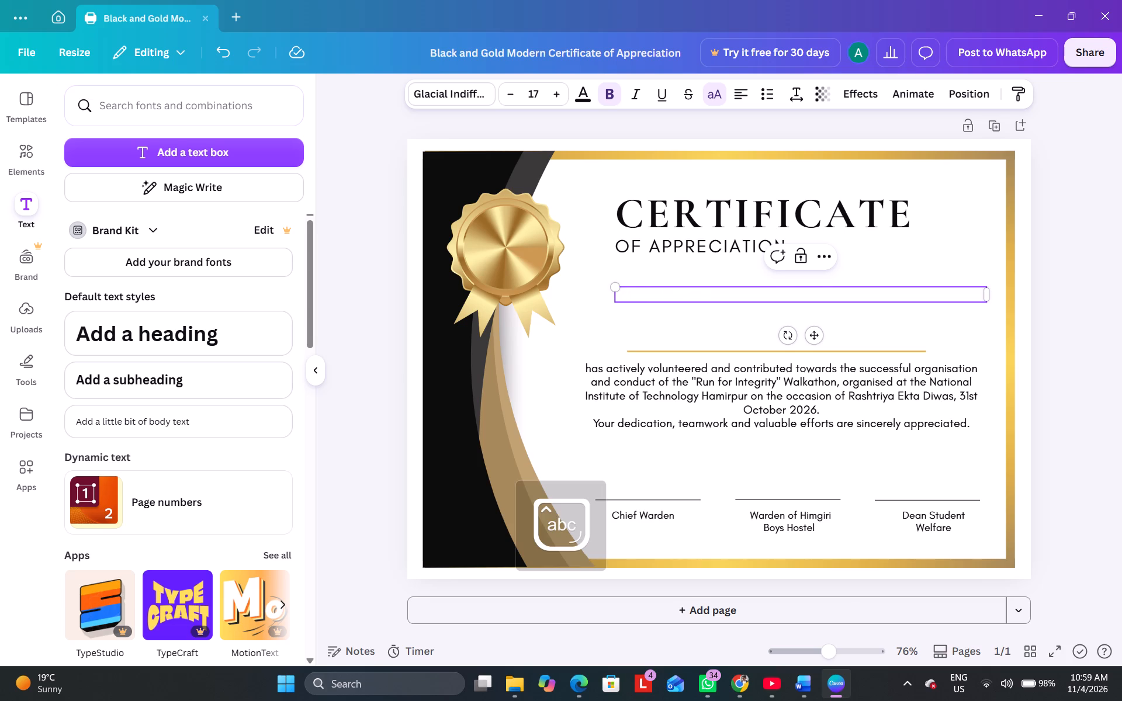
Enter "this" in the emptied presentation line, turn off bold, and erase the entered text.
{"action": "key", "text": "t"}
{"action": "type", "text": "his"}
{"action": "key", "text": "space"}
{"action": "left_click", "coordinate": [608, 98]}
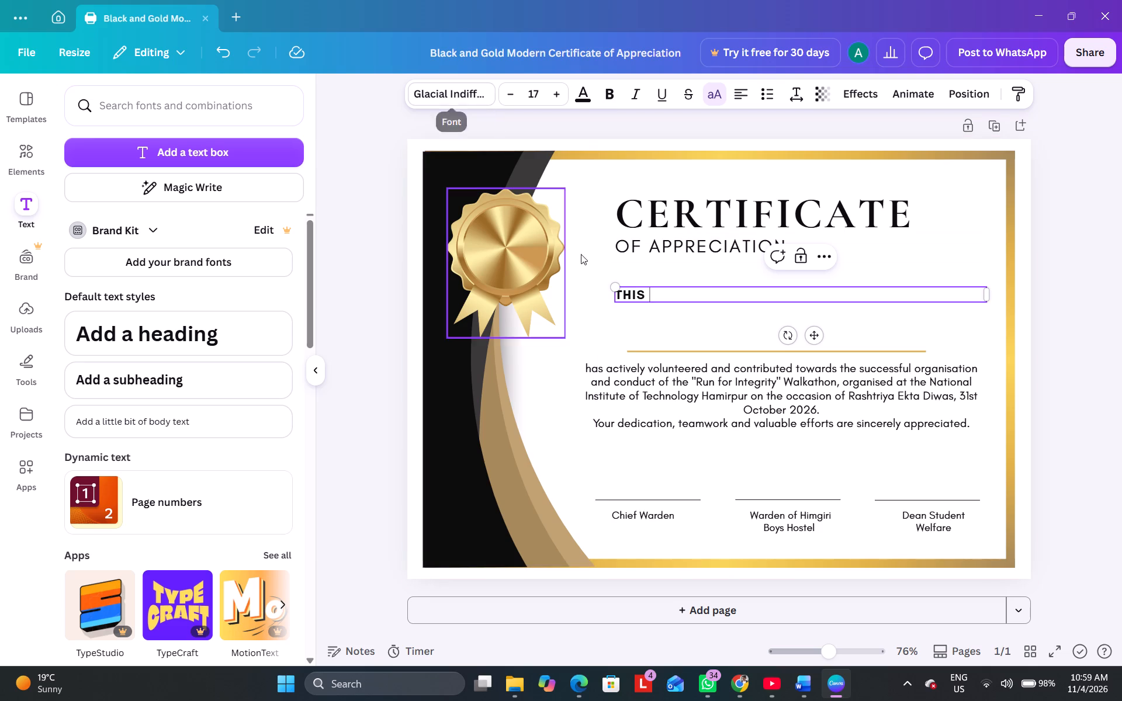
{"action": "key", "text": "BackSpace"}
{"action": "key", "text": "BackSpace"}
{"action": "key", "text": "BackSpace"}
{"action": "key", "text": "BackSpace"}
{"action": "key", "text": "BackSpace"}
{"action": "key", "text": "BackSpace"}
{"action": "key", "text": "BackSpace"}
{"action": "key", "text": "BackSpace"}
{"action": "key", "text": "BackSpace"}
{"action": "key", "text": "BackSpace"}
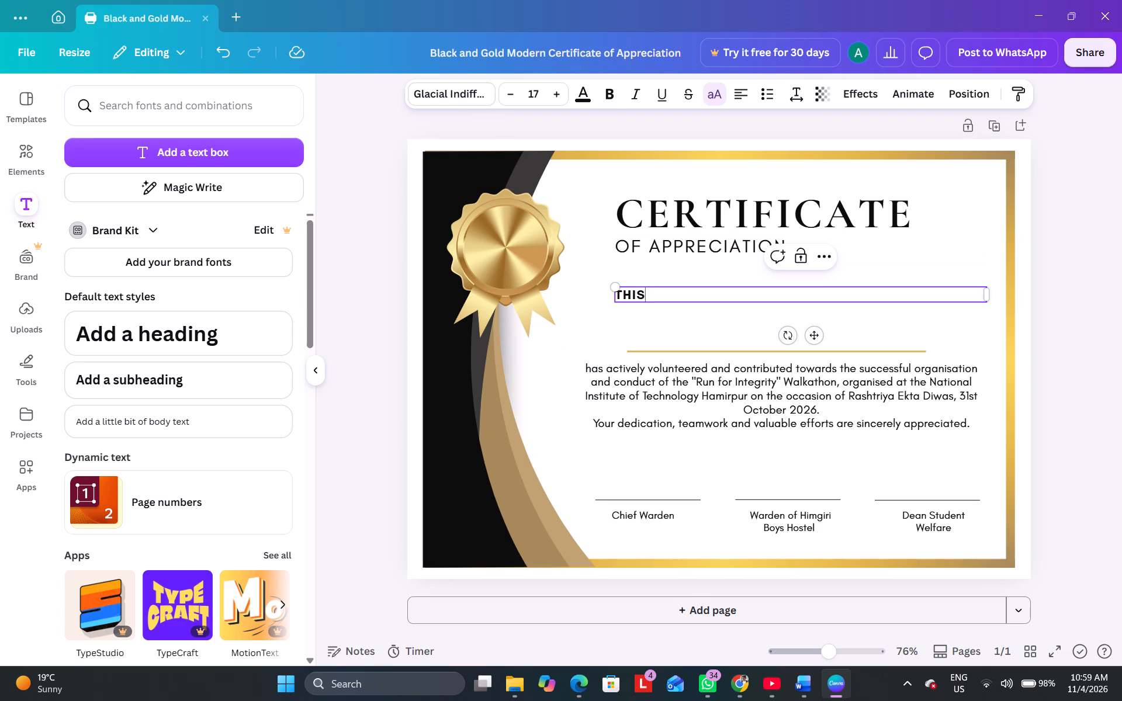
Duplicate the certificate's full body paragraph as a separate text box on the page.
{"action": "left_click", "coordinate": [723, 402]}
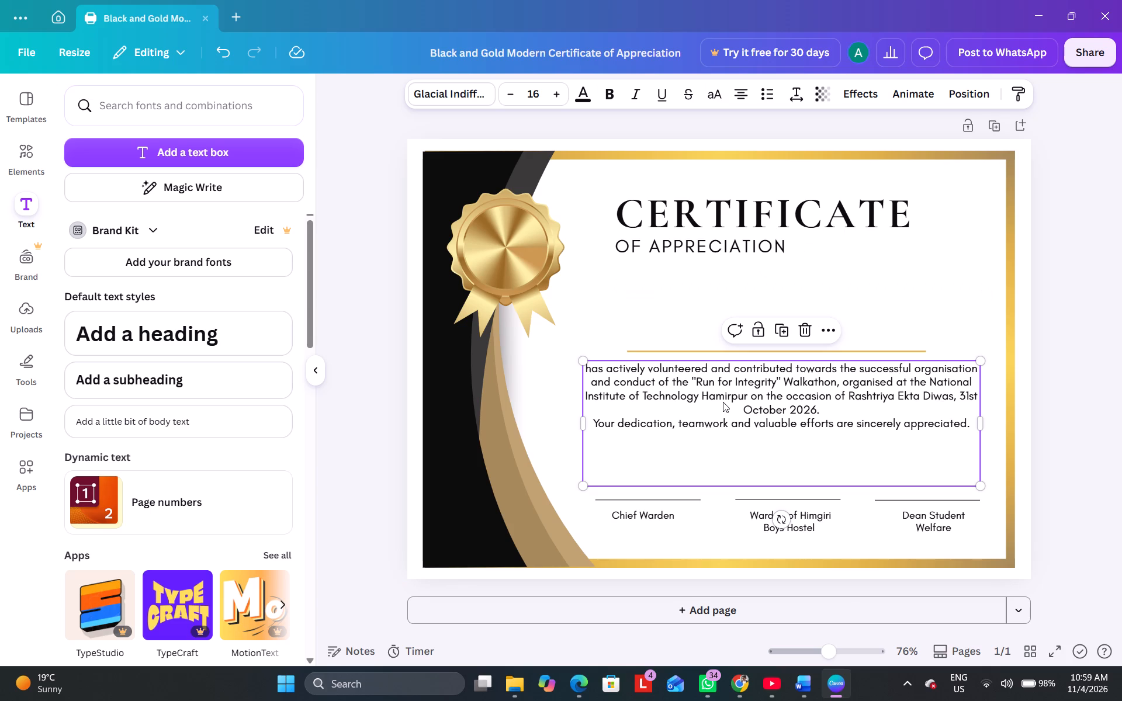
{"action": "left_click", "coordinate": [723, 402]}
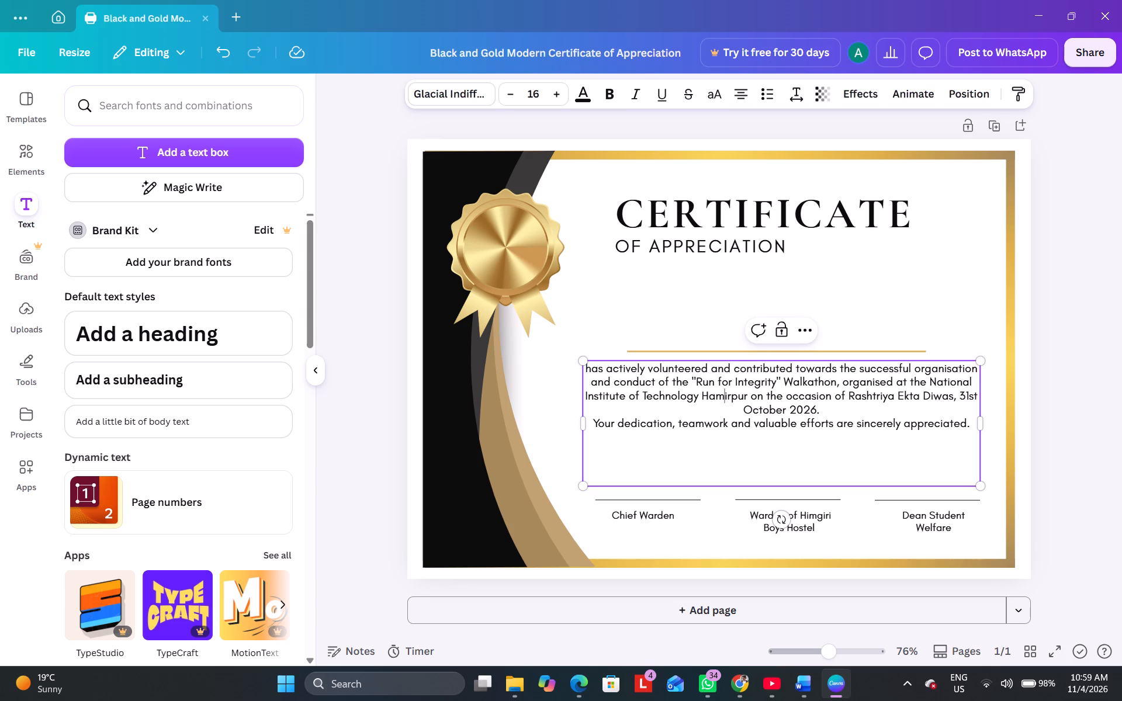
{"action": "key", "text": "ctrl+a"}
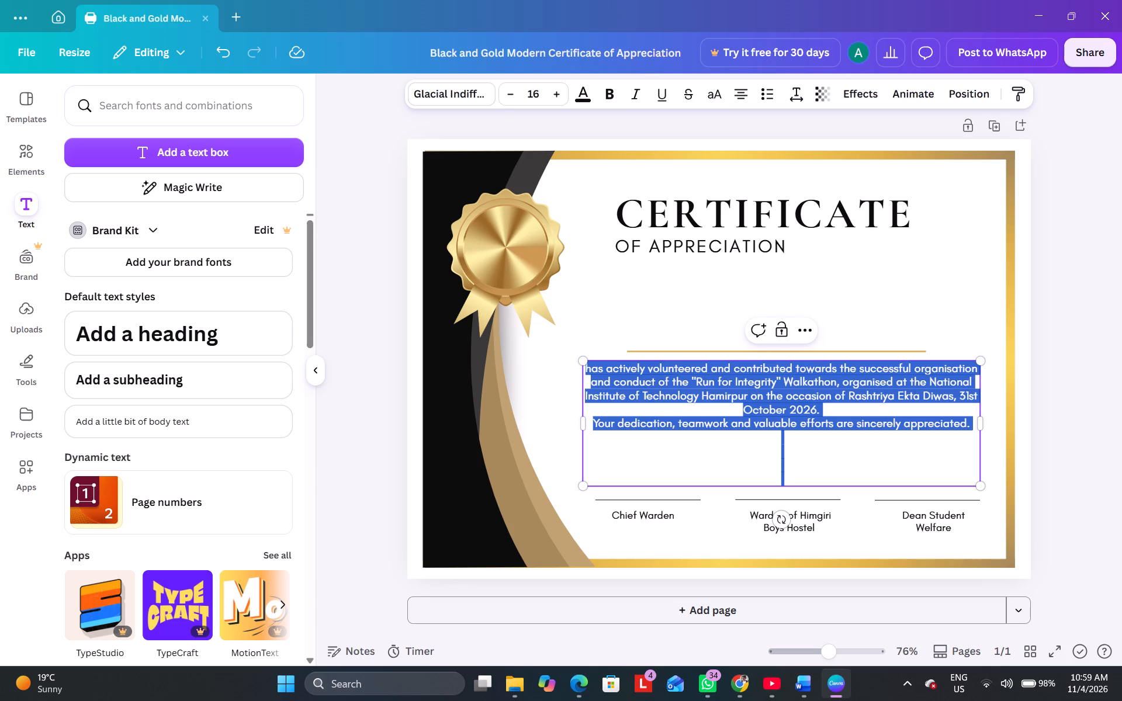
{"action": "key", "text": "ctrl+c"}
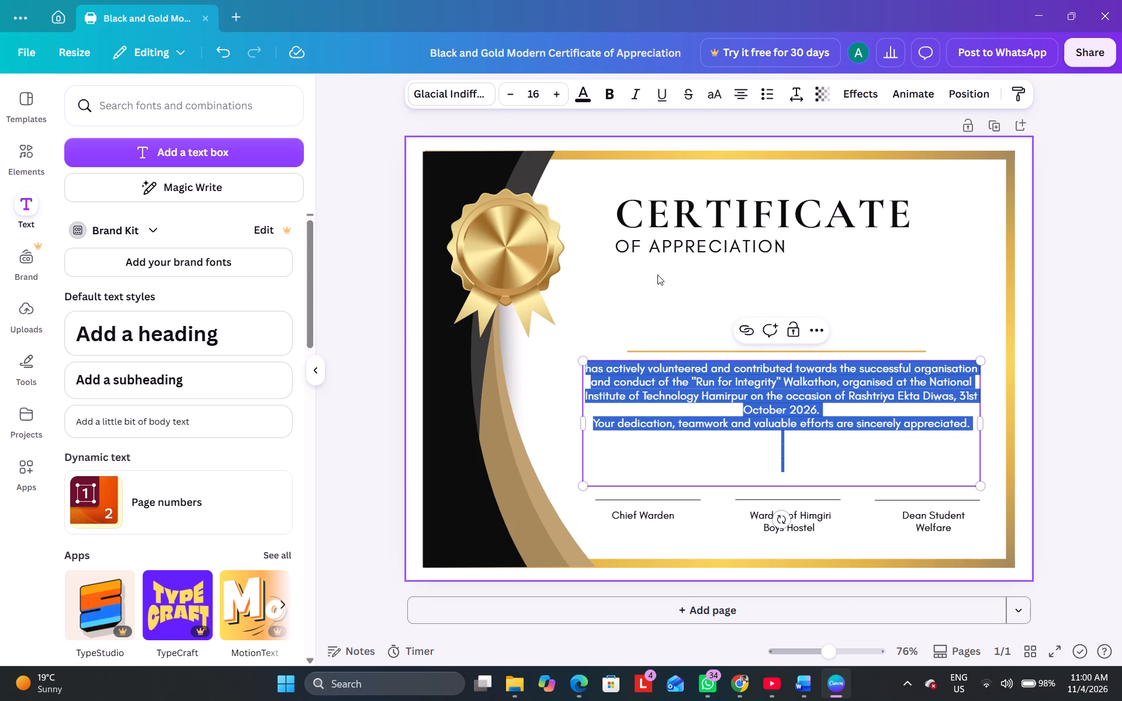
{"action": "left_click", "coordinate": [657, 275]}
{"action": "key", "text": "ctrl+v"}
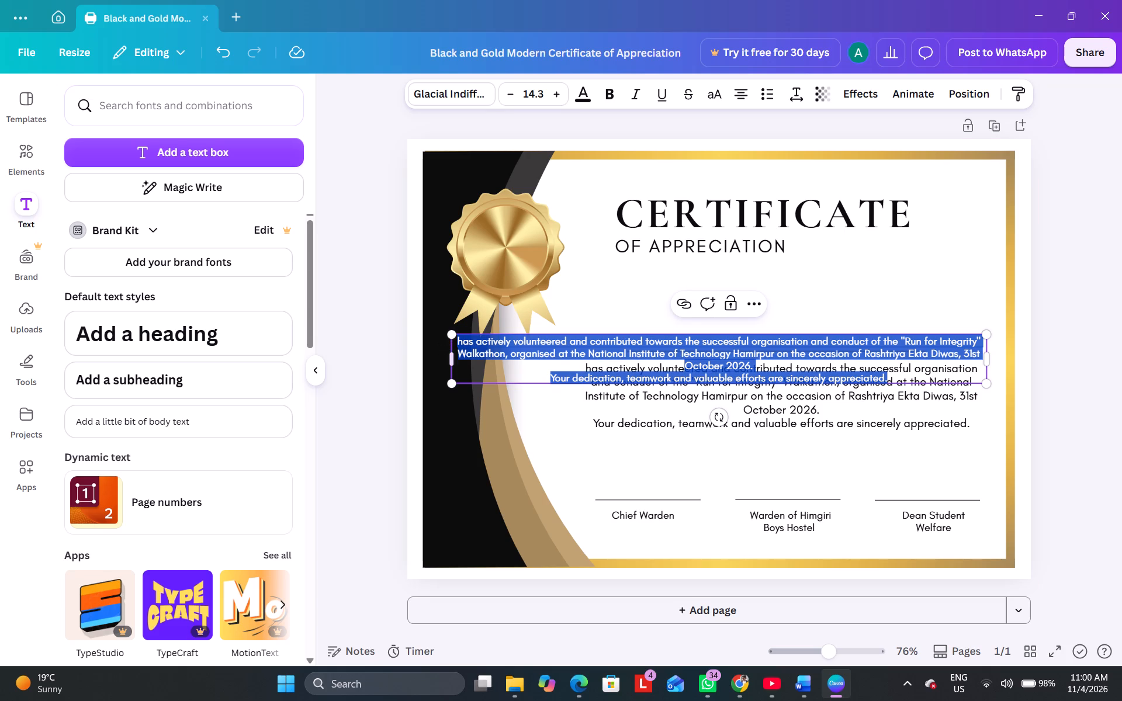
Narrow the duplicated text box to roughly the gold rule's width and scale its text up to about size 16.2.
{"action": "left_click_drag", "start_coordinate": [448, 360], "coordinate": [622, 346]}
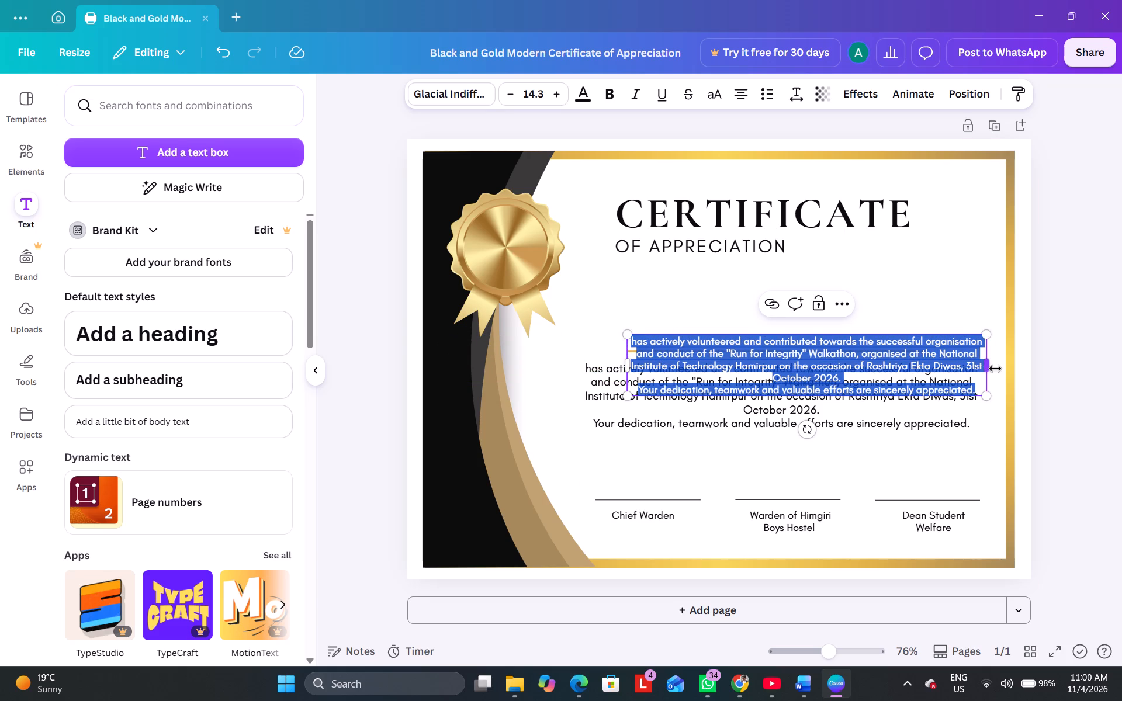
{"action": "left_click_drag", "start_coordinate": [995, 369], "coordinate": [911, 365]}
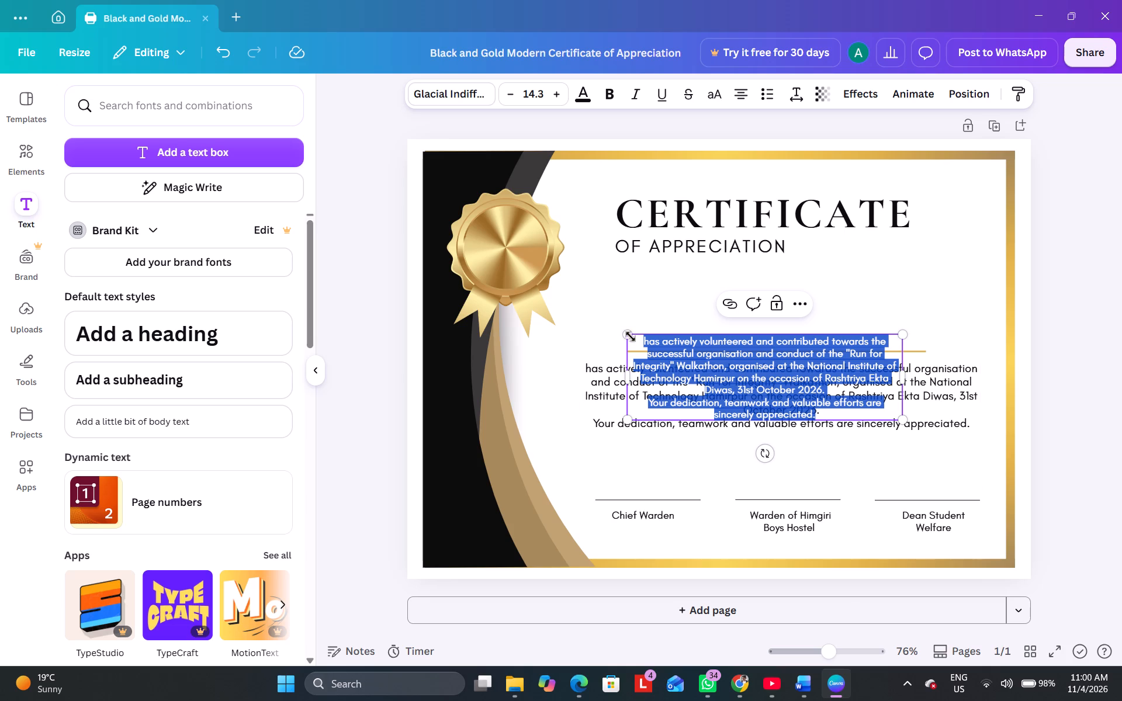
{"action": "left_click_drag", "start_coordinate": [627, 331], "coordinate": [603, 292]}
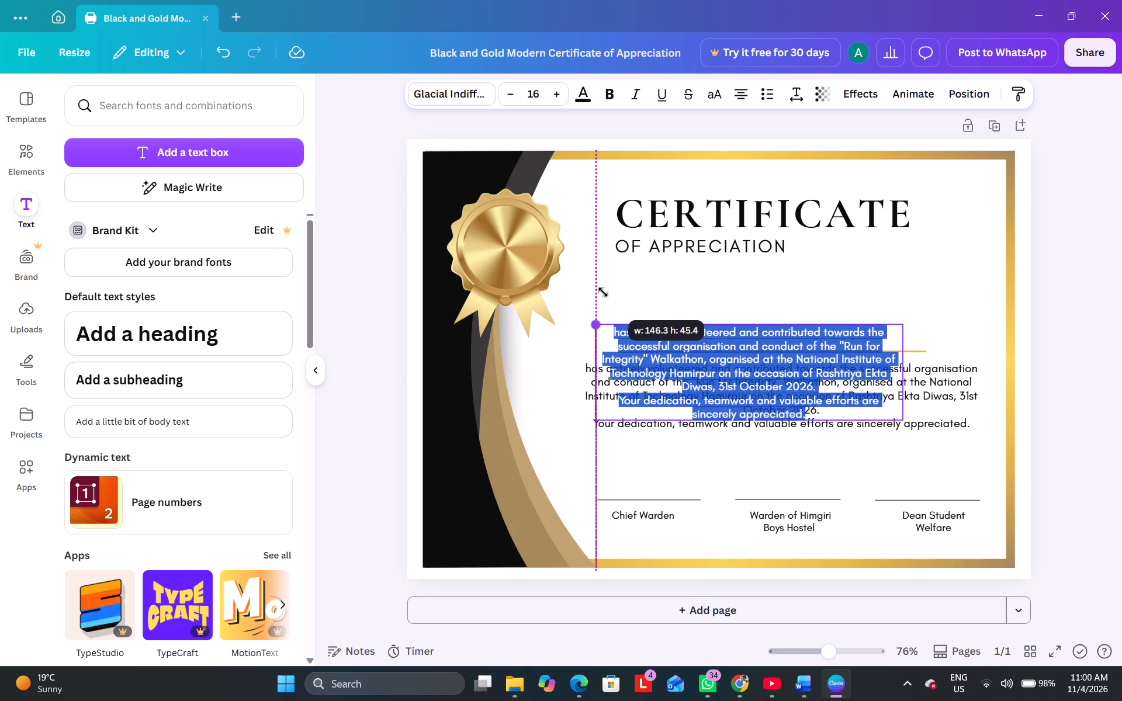
{"action": "left_click_drag", "start_coordinate": [603, 292], "coordinate": [600, 290]}
Replace the duplicated paragraph's text with "This is to certify that".
{"action": "left_click_drag", "start_coordinate": [812, 410], "coordinate": [604, 328]}
{"action": "key", "text": "BackSpace"}
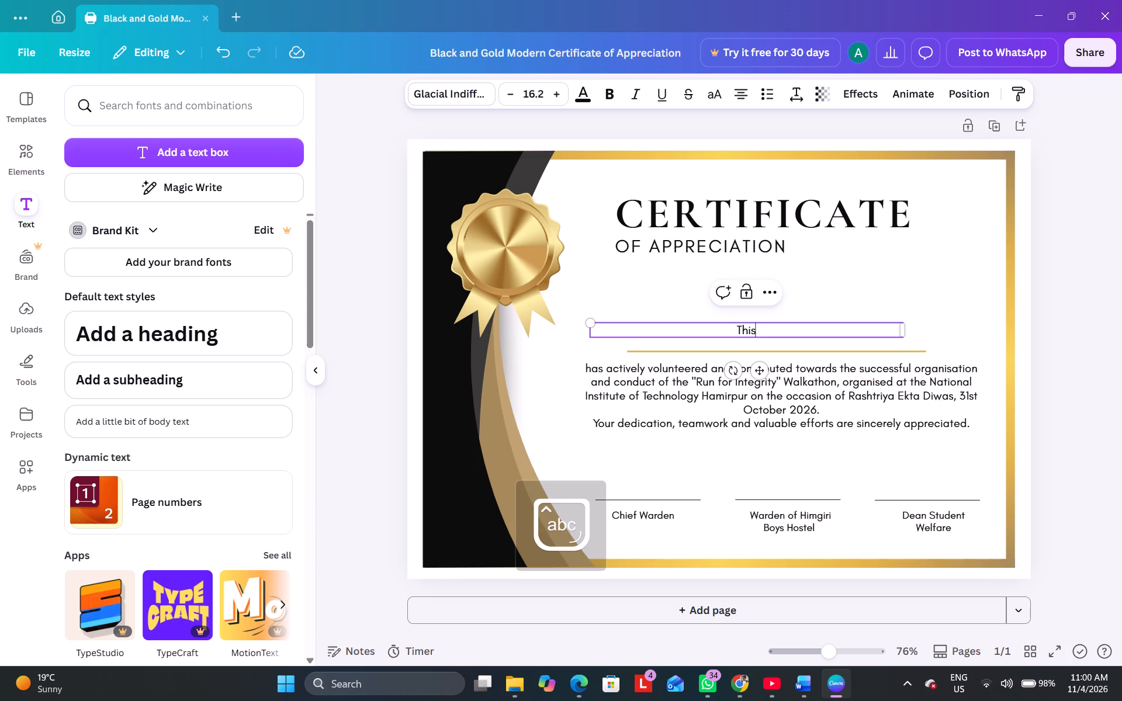
{"action": "type", "text": "id"}
{"action": "key", "text": "BackSpace"}
{"action": "type", "text": "s"}
{"action": "key", "text": "space"}
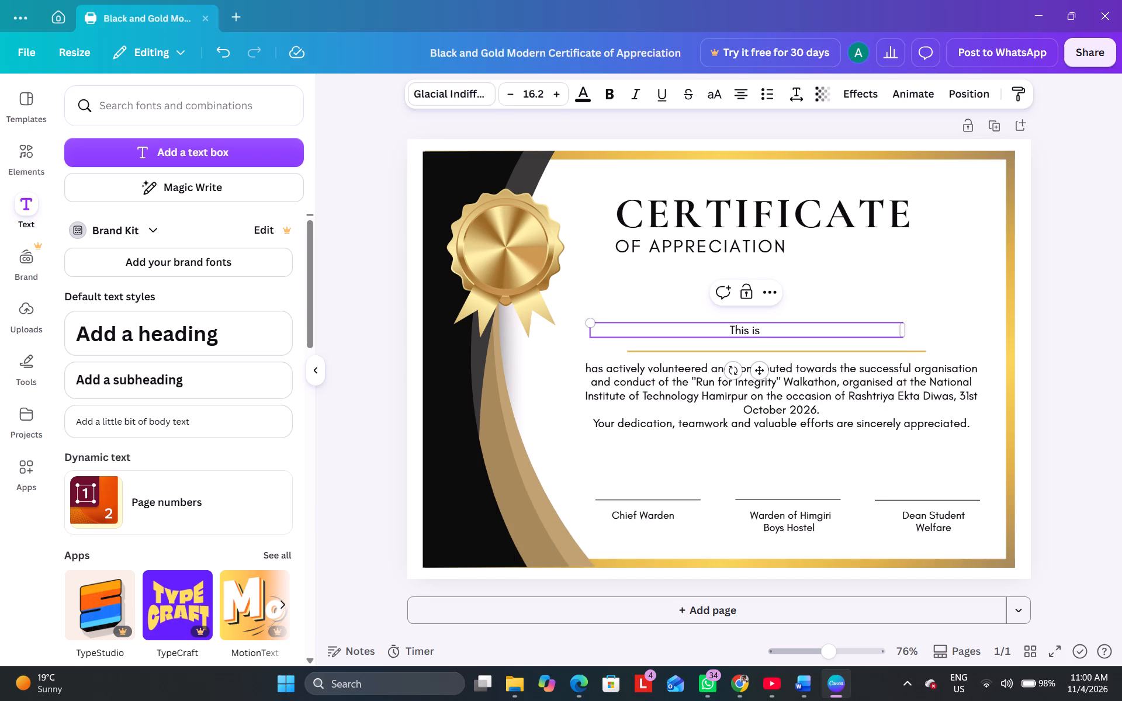
{"action": "type", "text": "to"}
{"action": "key", "text": "space"}
{"action": "type", "text": "certi"}
{"action": "type", "text": "fy"}
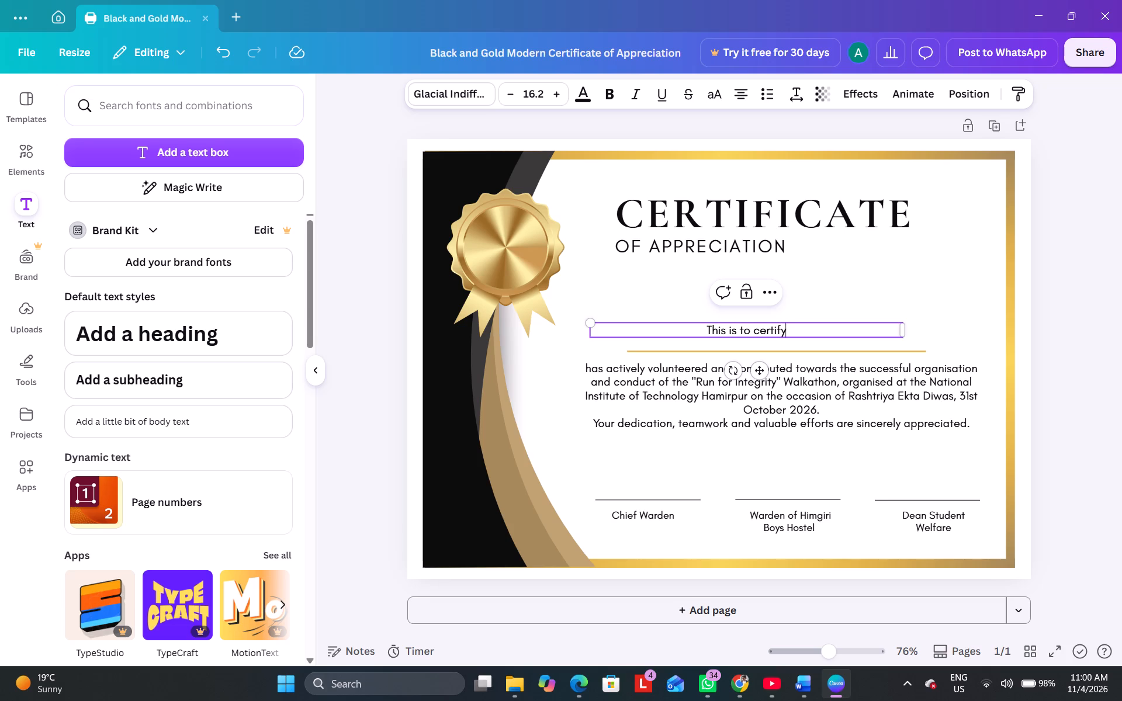
{"action": "key", "text": "space"}
{"action": "type", "text": "that"}
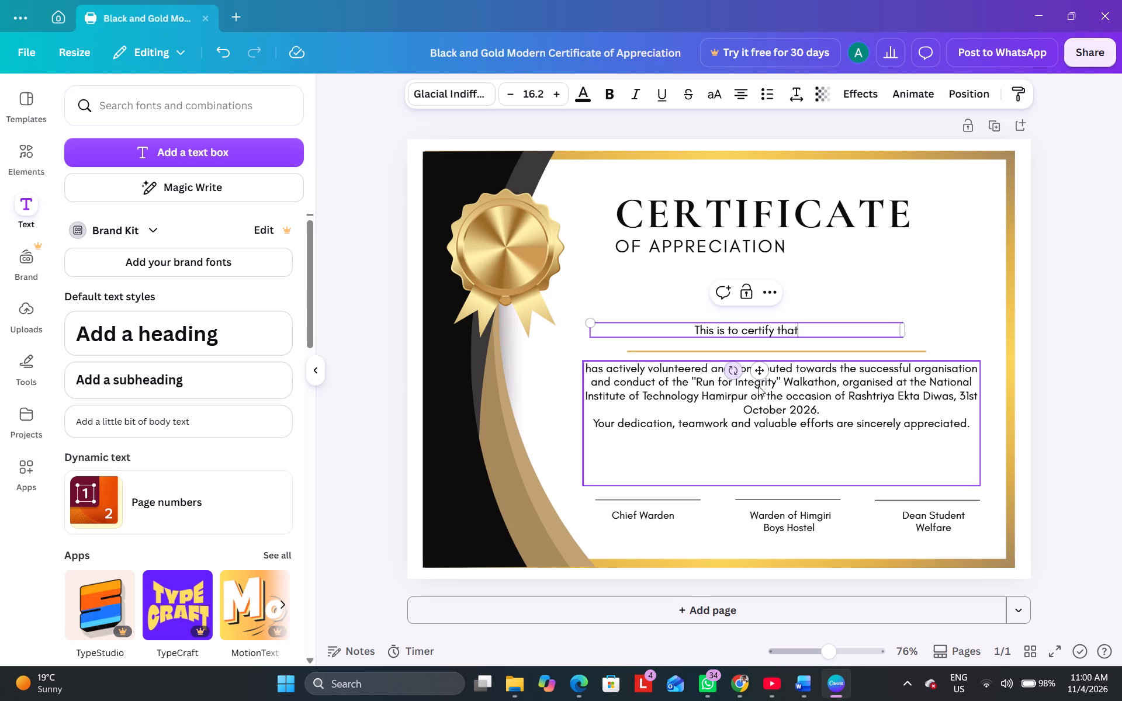
Move the "This is to certify that" line up to just below the "OF APPRECIATION" subtitle.
{"action": "left_click_drag", "start_coordinate": [759, 367], "coordinate": [770, 331]}
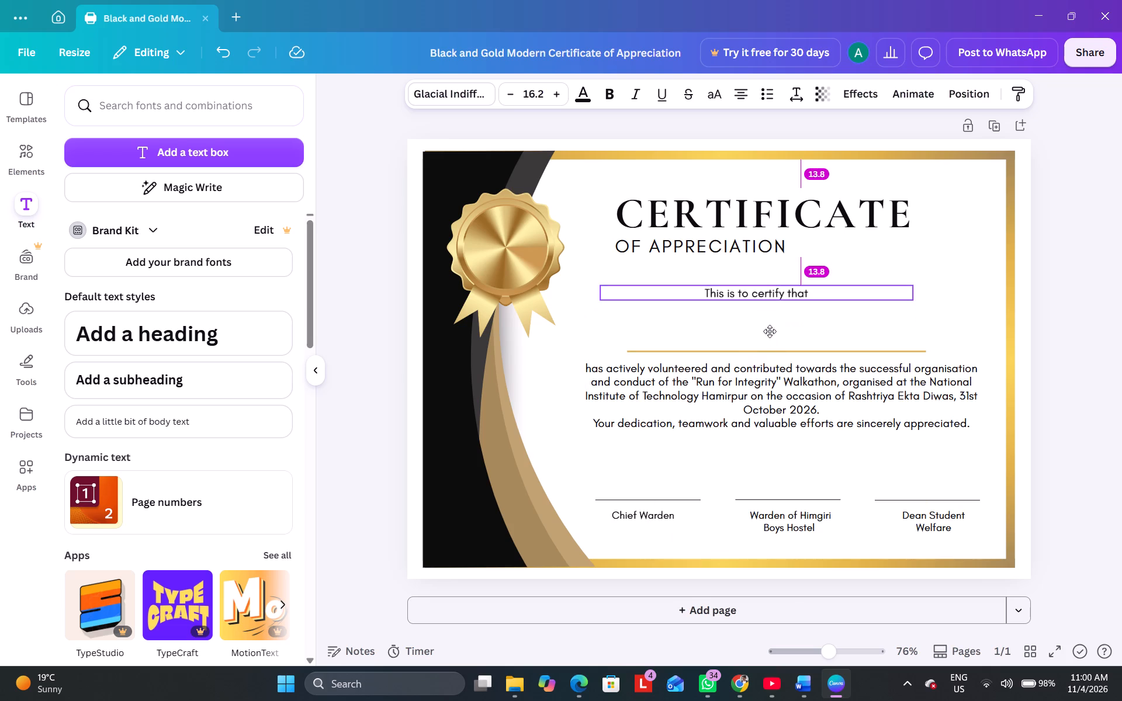
{"action": "left_click_drag", "start_coordinate": [770, 331], "coordinate": [771, 331]}
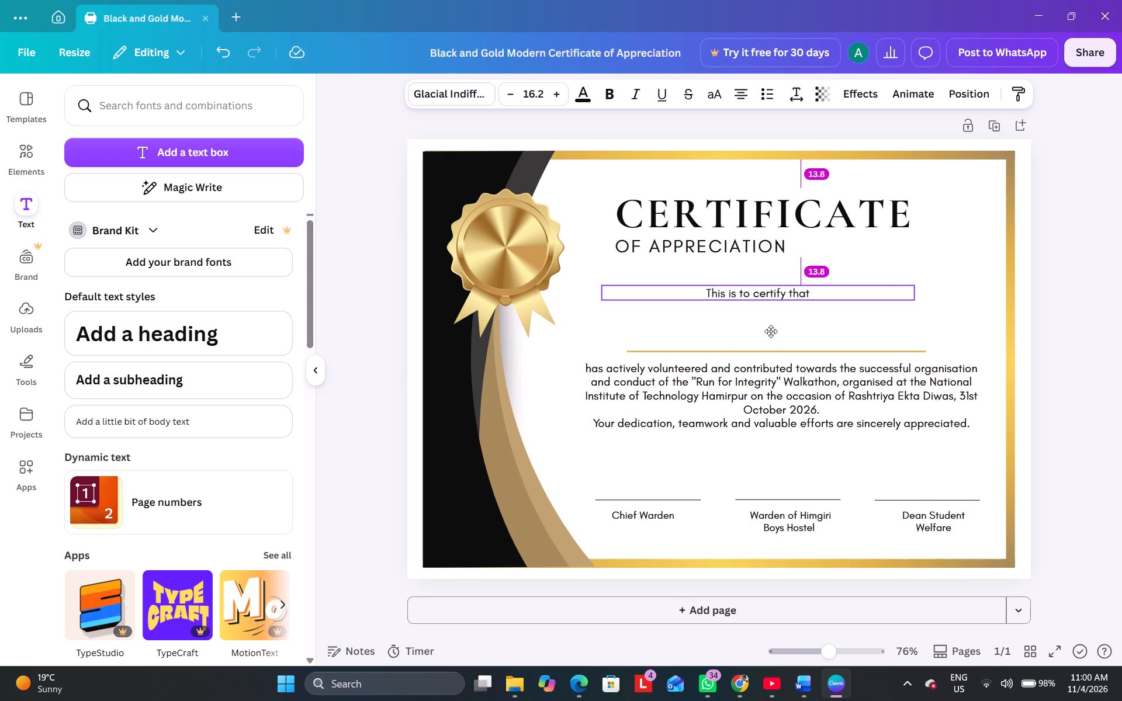
{"action": "left_click_drag", "start_coordinate": [771, 331], "coordinate": [771, 332]}
Move the body paragraph down slightly to leave more space beneath the gold rule.
{"action": "left_click", "coordinate": [736, 431]}
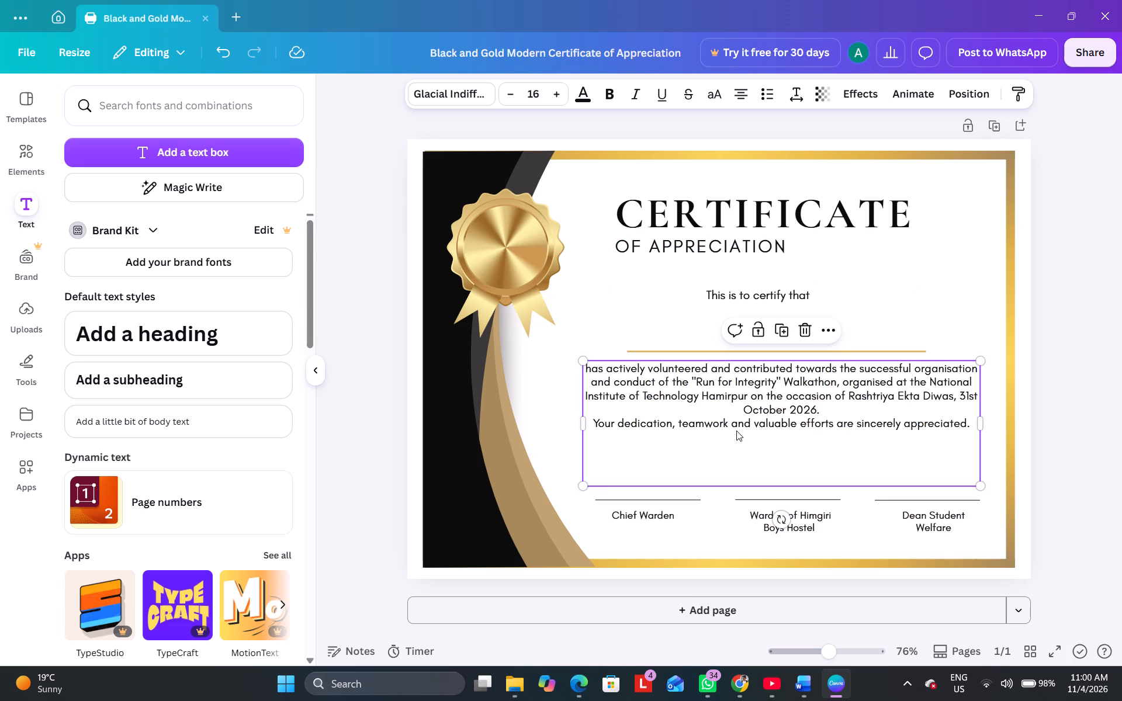
{"action": "left_click_drag", "start_coordinate": [736, 436], "coordinate": [735, 446]}
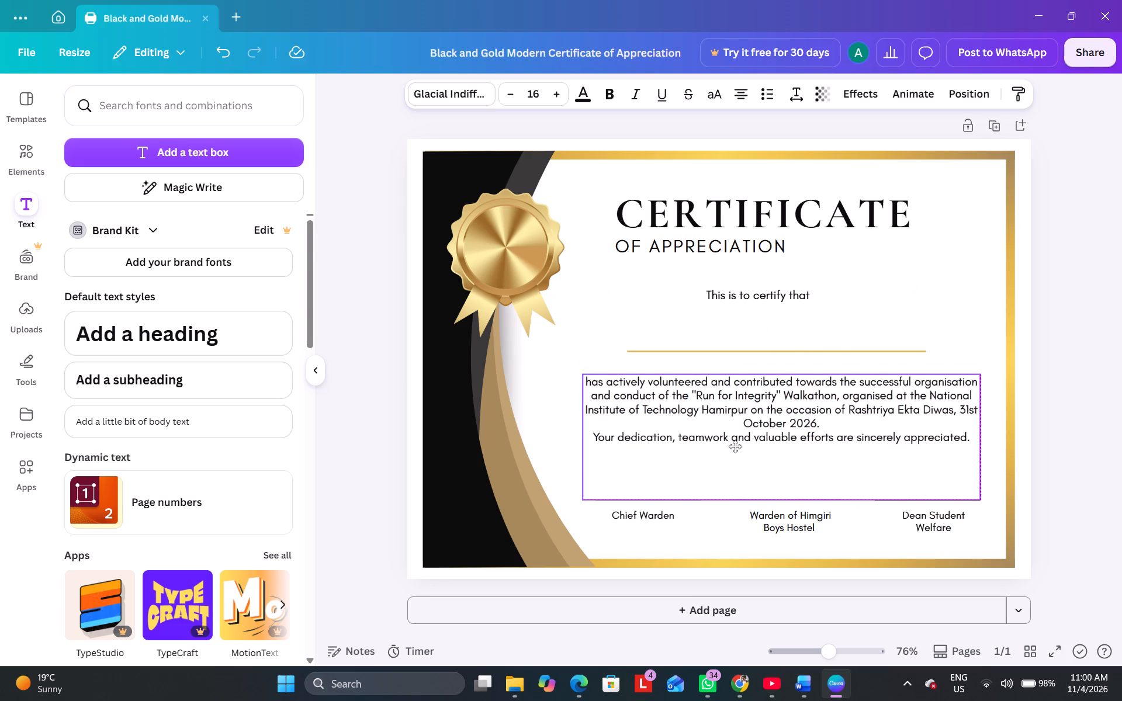
{"action": "left_click_drag", "start_coordinate": [735, 446], "coordinate": [736, 444]}
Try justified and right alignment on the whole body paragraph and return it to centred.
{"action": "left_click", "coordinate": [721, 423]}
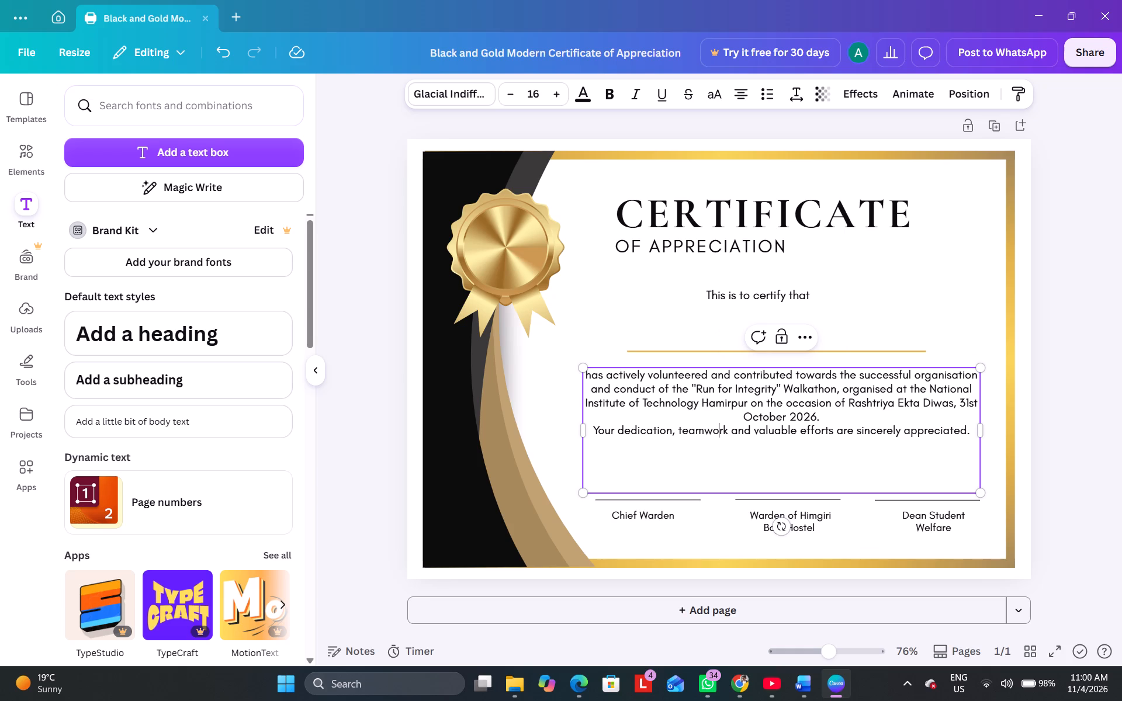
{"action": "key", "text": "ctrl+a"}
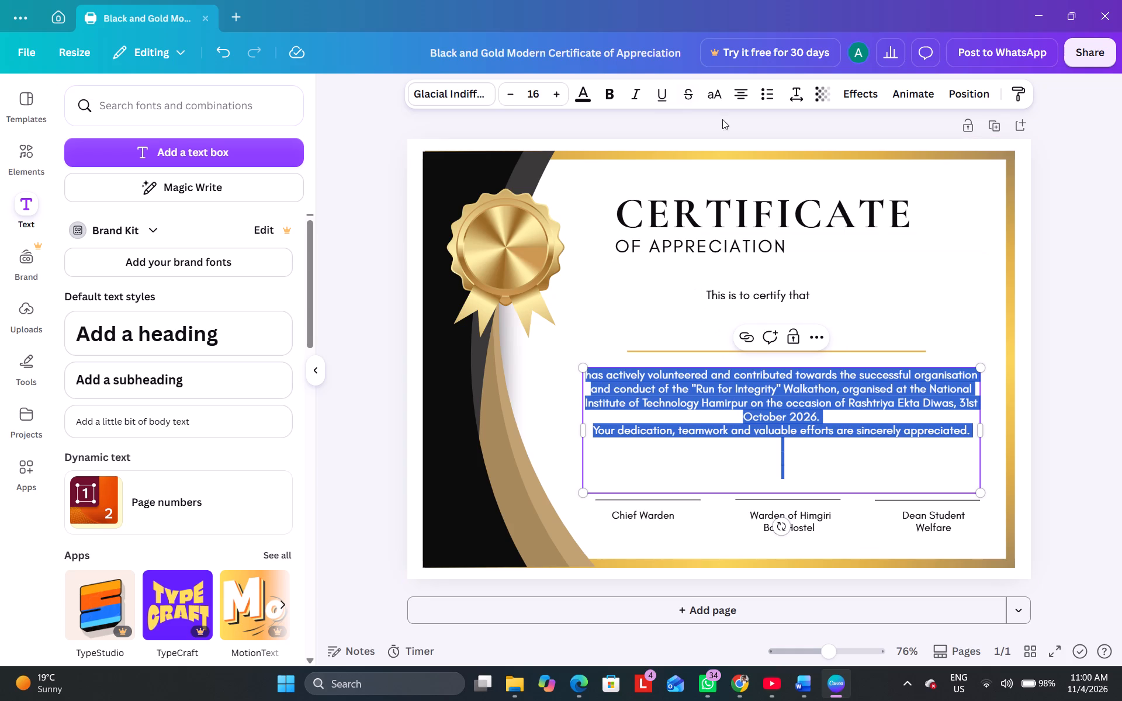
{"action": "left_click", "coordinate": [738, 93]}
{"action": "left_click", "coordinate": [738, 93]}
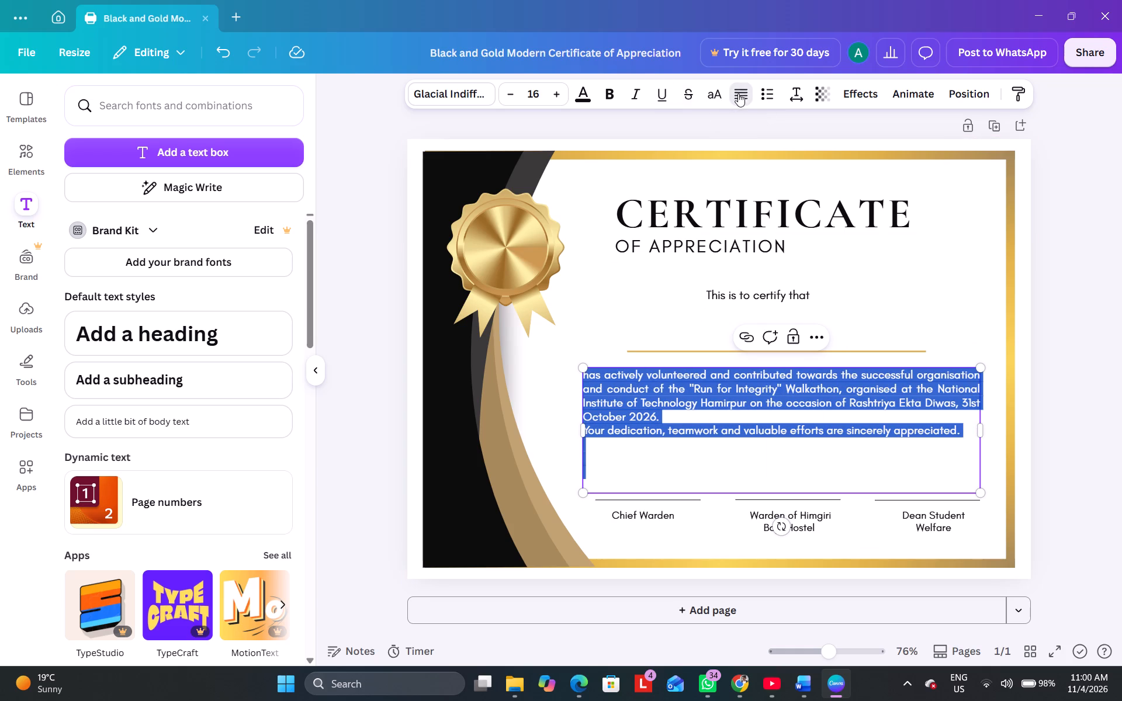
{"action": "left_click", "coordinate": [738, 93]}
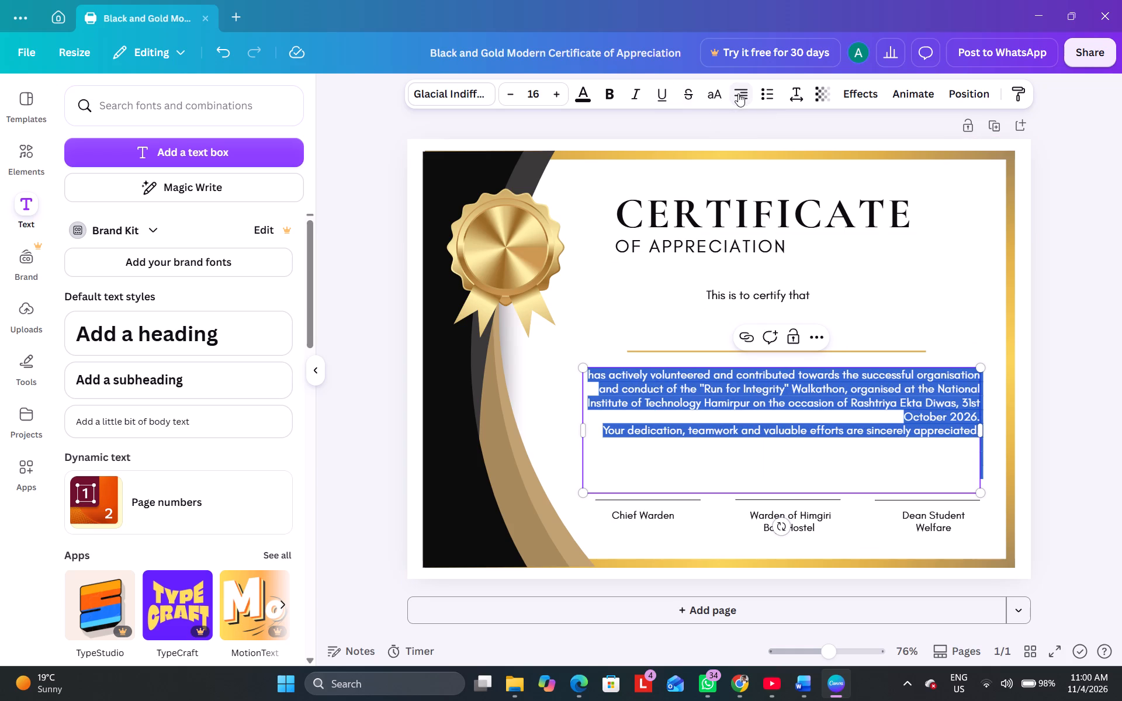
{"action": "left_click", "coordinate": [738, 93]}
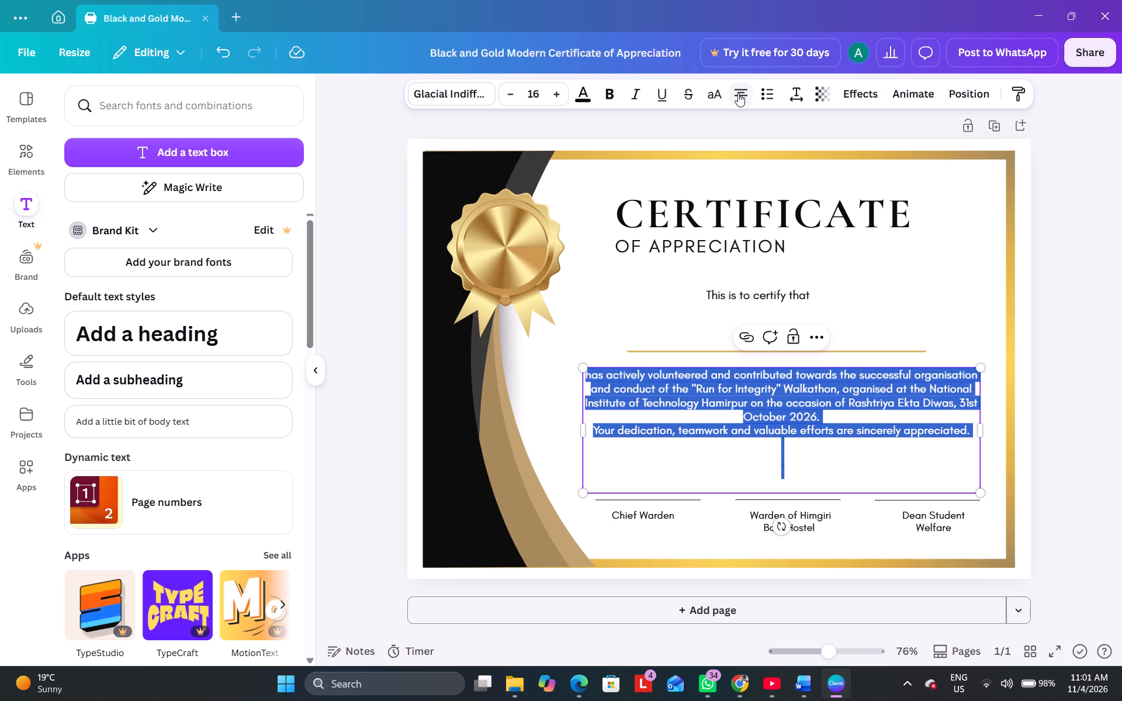
Join the "Your dedication, teamwork..." sentence onto the line ending "October 2026.", separated by a space.
{"action": "left_click", "coordinate": [739, 417]}
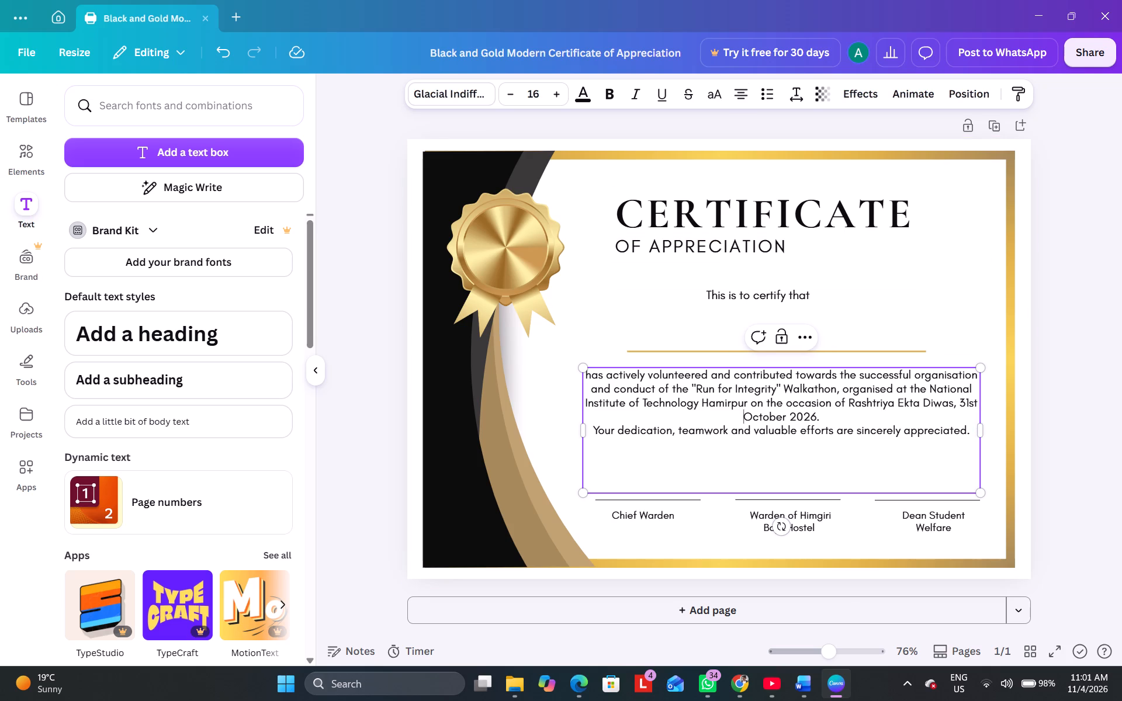
{"action": "left_click", "coordinate": [593, 436]}
{"action": "key", "text": "BackSpace"}
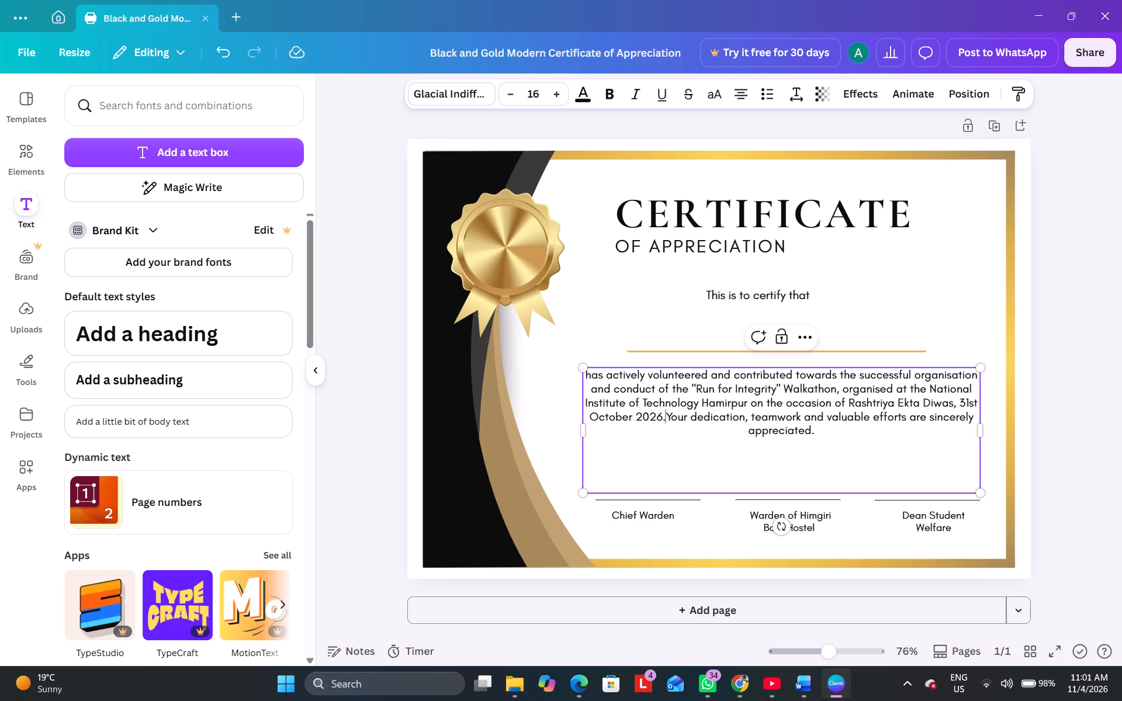
{"action": "key", "text": "space"}
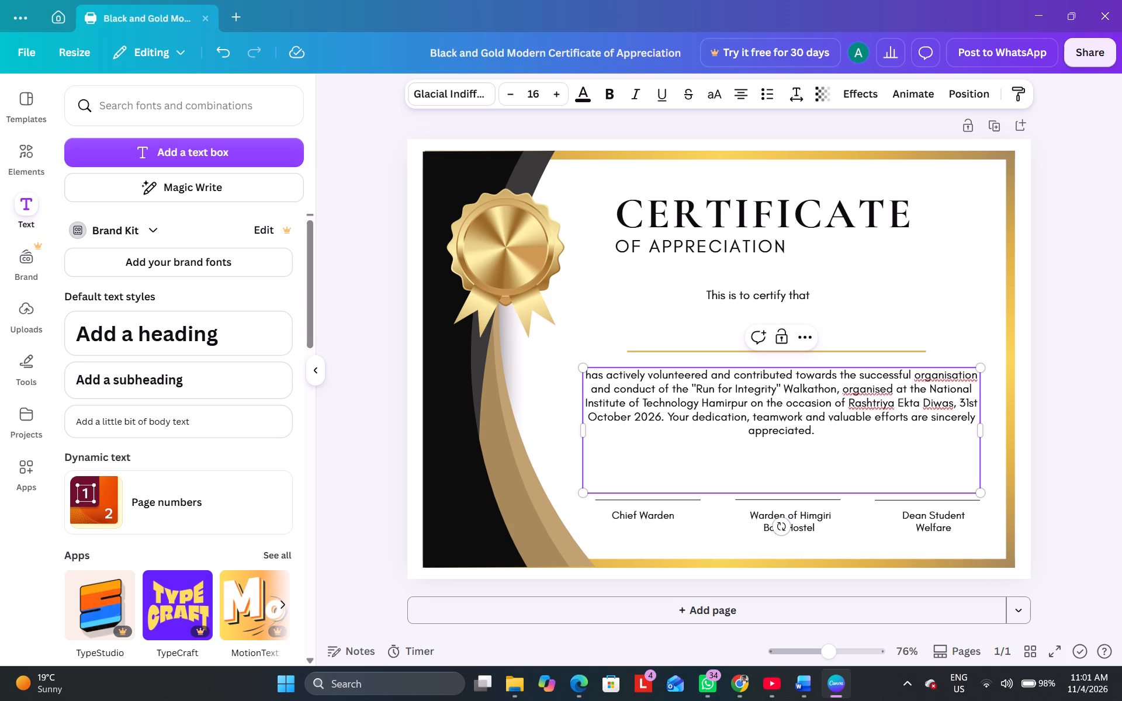
Widen the body text box slightly on its left side so the paragraph fits on four lines.
{"action": "key", "text": "ctrl+a"}
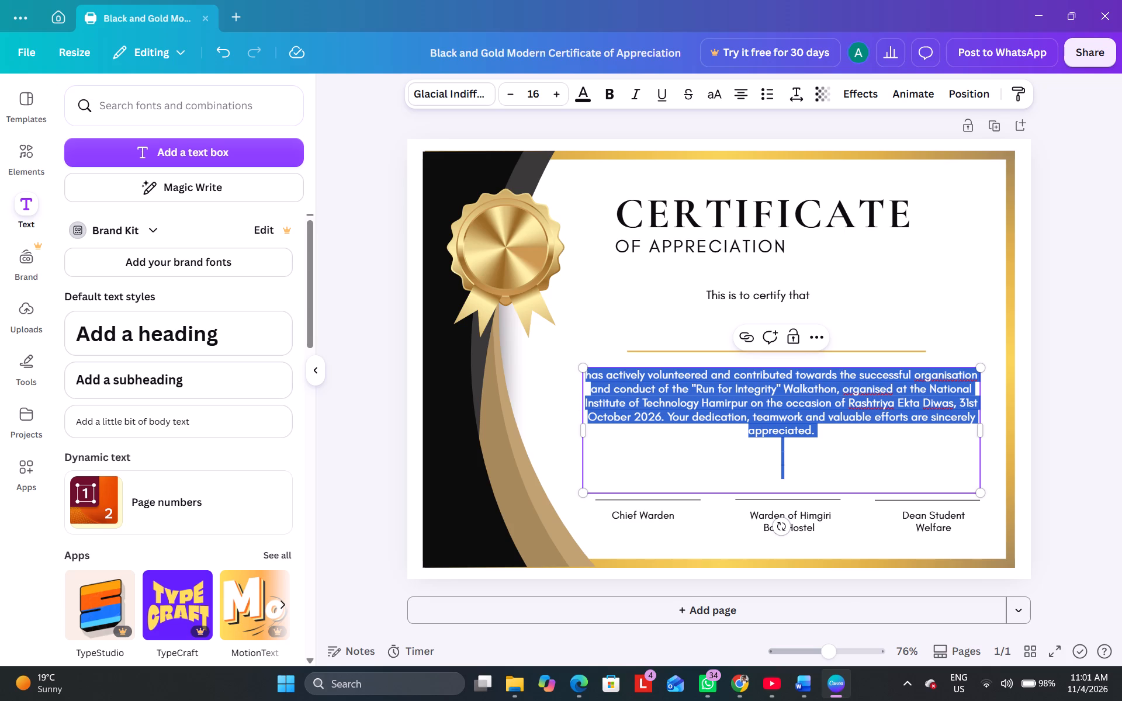
{"action": "left_click_drag", "start_coordinate": [581, 431], "coordinate": [579, 430]}
{"action": "left_click_drag", "start_coordinate": [579, 430], "coordinate": [557, 422]}
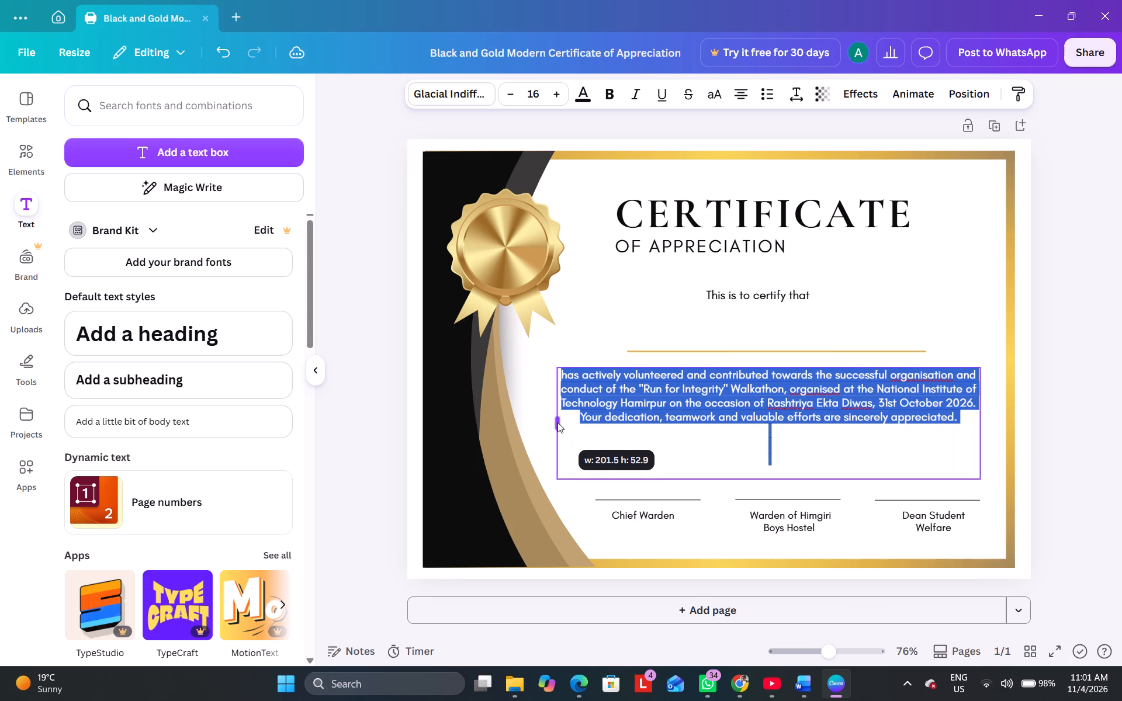
{"action": "left_click_drag", "start_coordinate": [557, 422], "coordinate": [561, 422]}
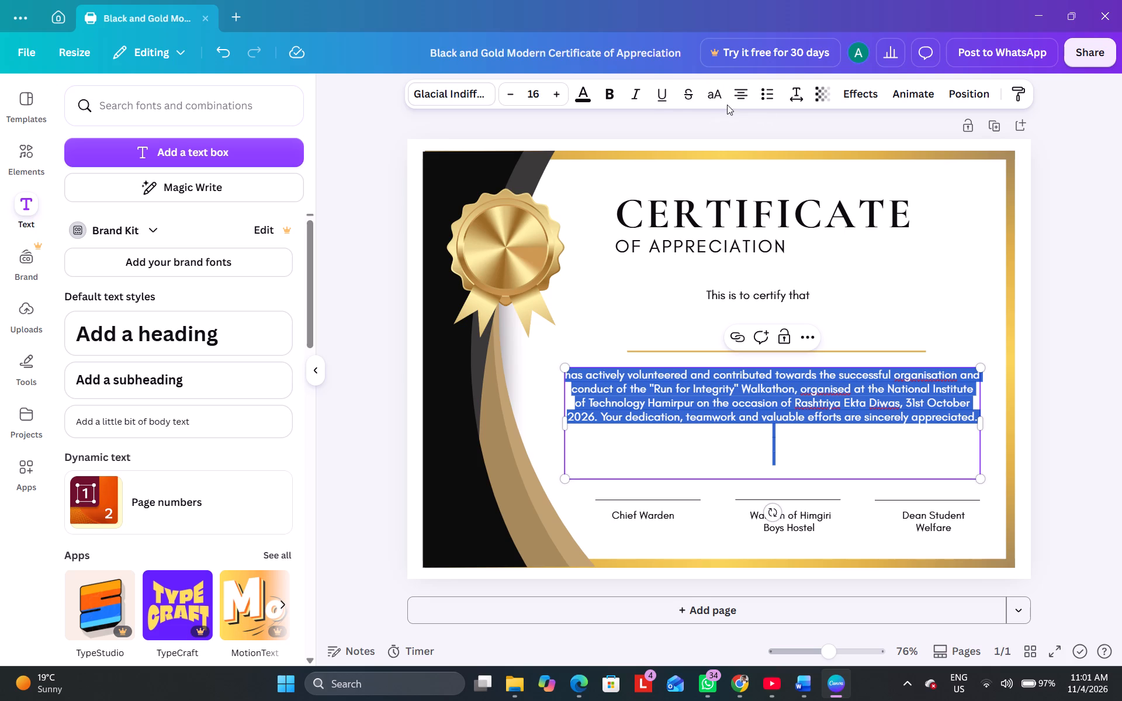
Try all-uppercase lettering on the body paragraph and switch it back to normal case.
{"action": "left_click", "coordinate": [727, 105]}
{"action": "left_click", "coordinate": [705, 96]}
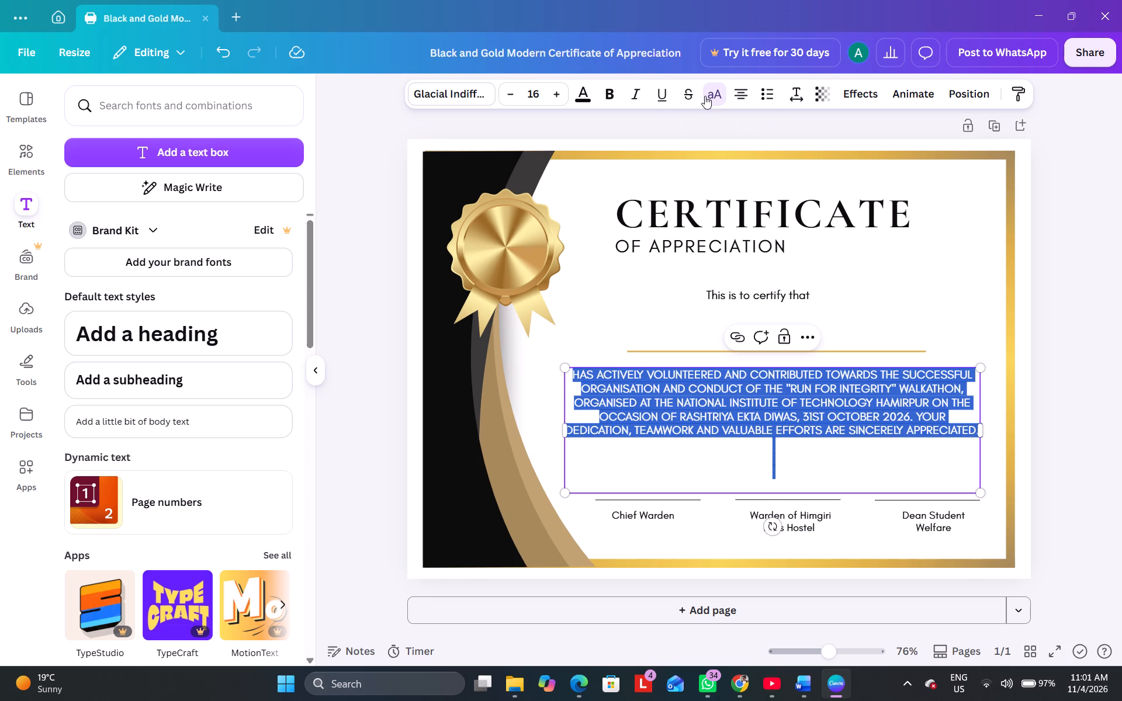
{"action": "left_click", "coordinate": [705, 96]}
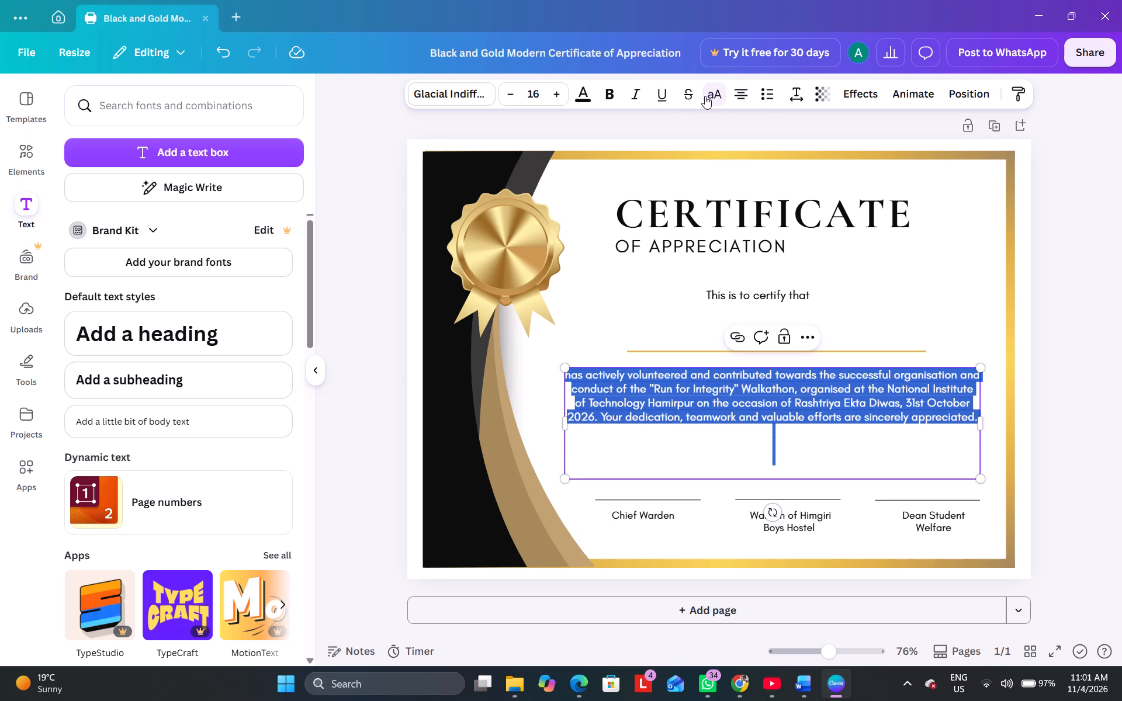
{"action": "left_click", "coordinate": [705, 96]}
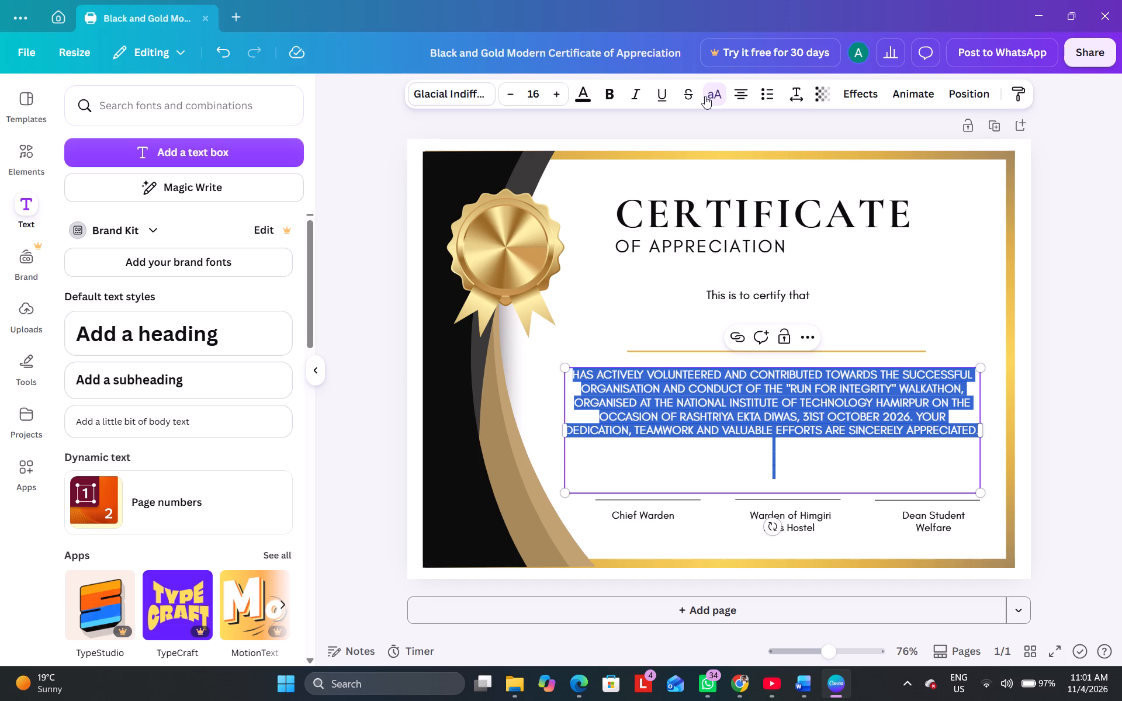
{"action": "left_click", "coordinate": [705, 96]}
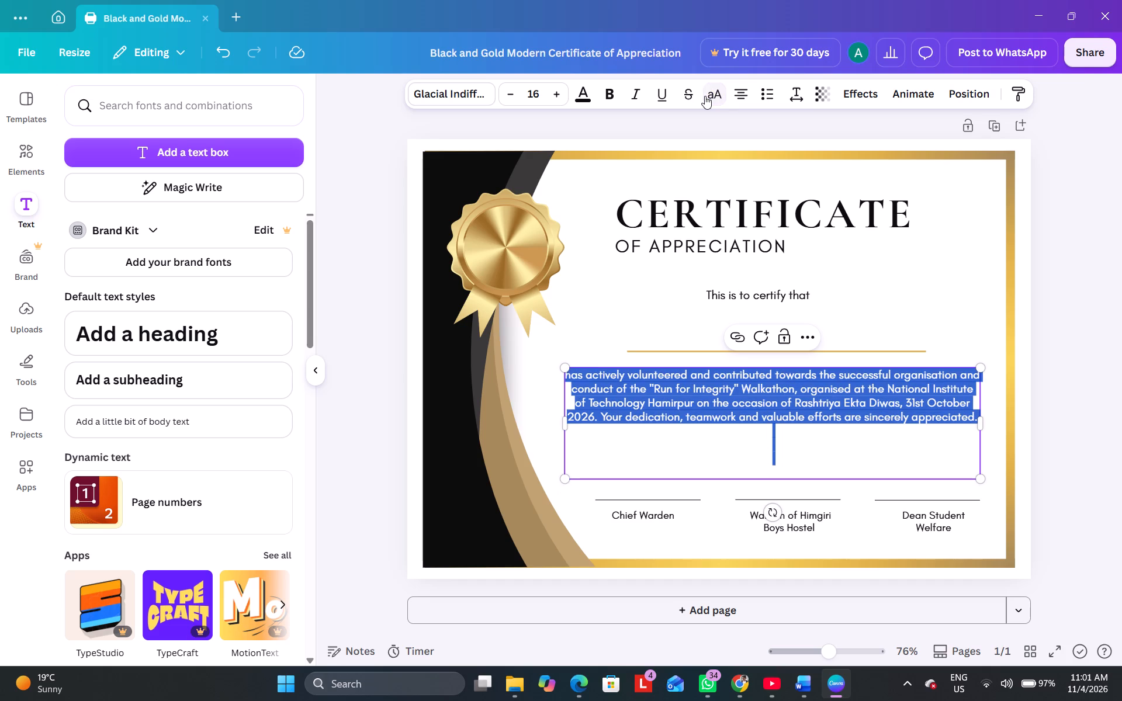
Make the quoted phrase "Run for Integrity" bold in the body paragraph.
{"action": "left_click", "coordinate": [893, 282]}
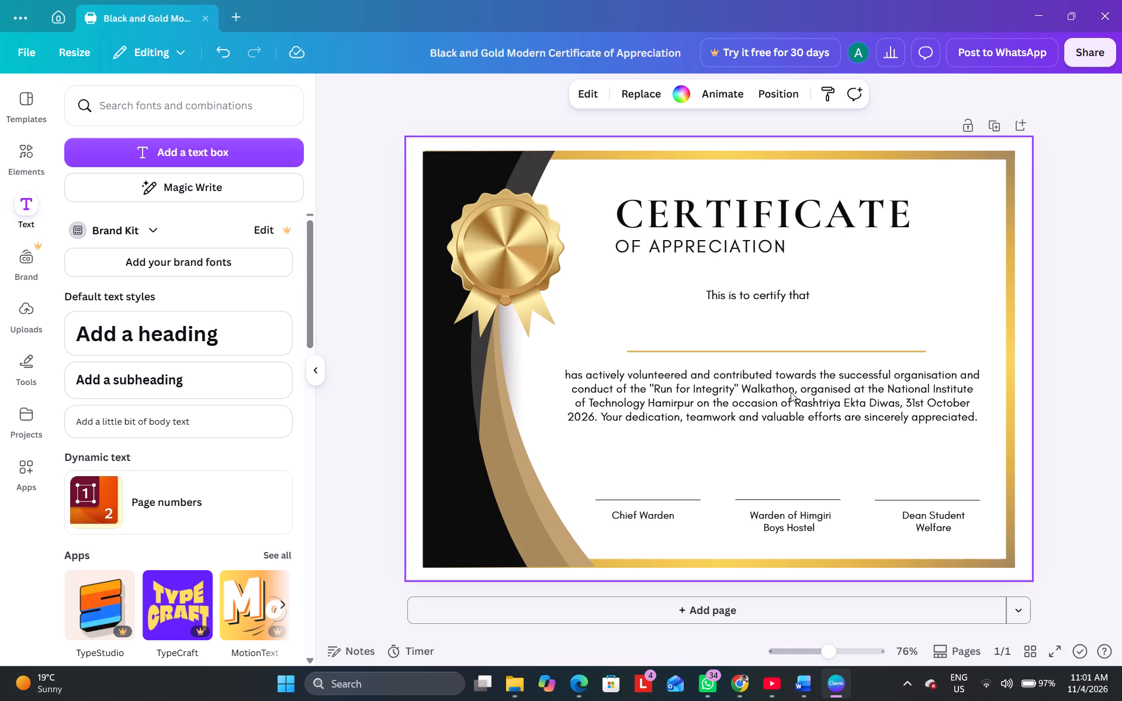
{"action": "left_click", "coordinate": [650, 391]}
{"action": "left_click", "coordinate": [653, 387]}
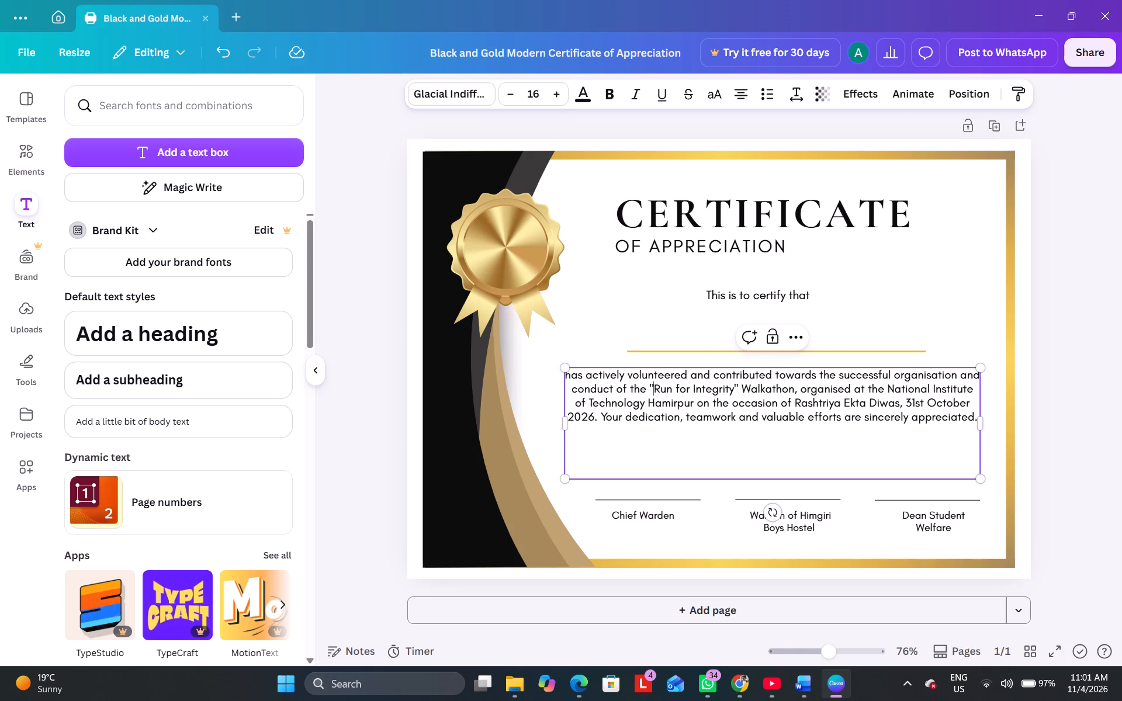
{"action": "left_click_drag", "start_coordinate": [739, 394], "coordinate": [730, 393]}
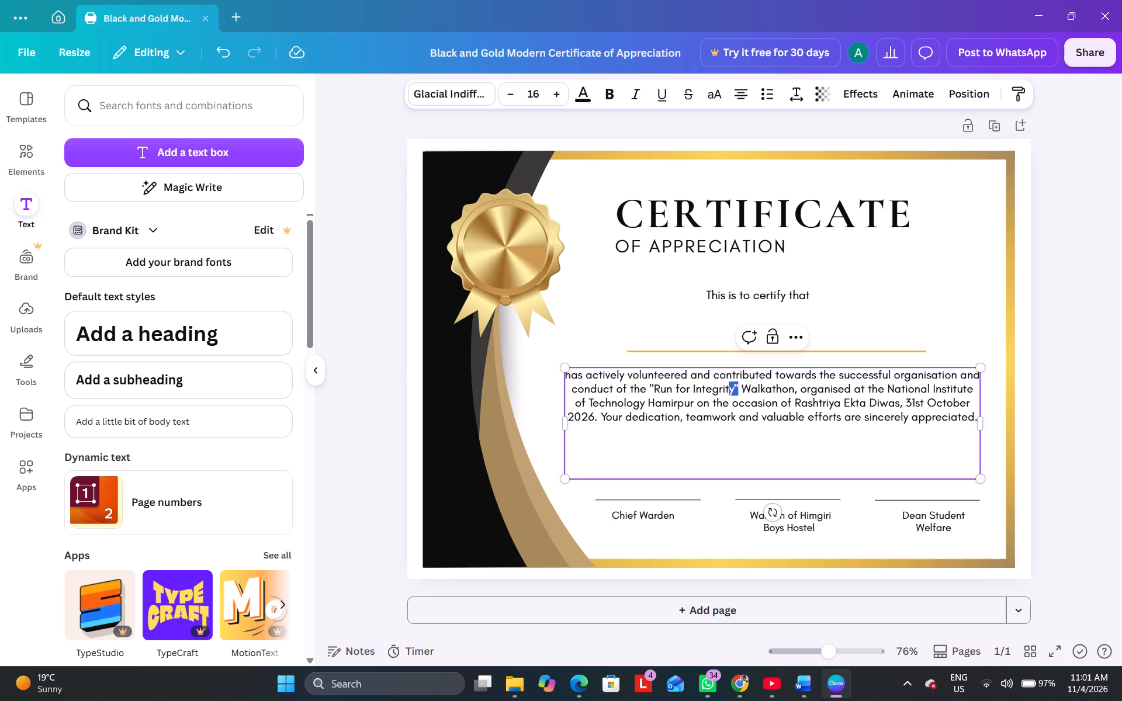
{"action": "left_click_drag", "start_coordinate": [730, 393], "coordinate": [647, 395]}
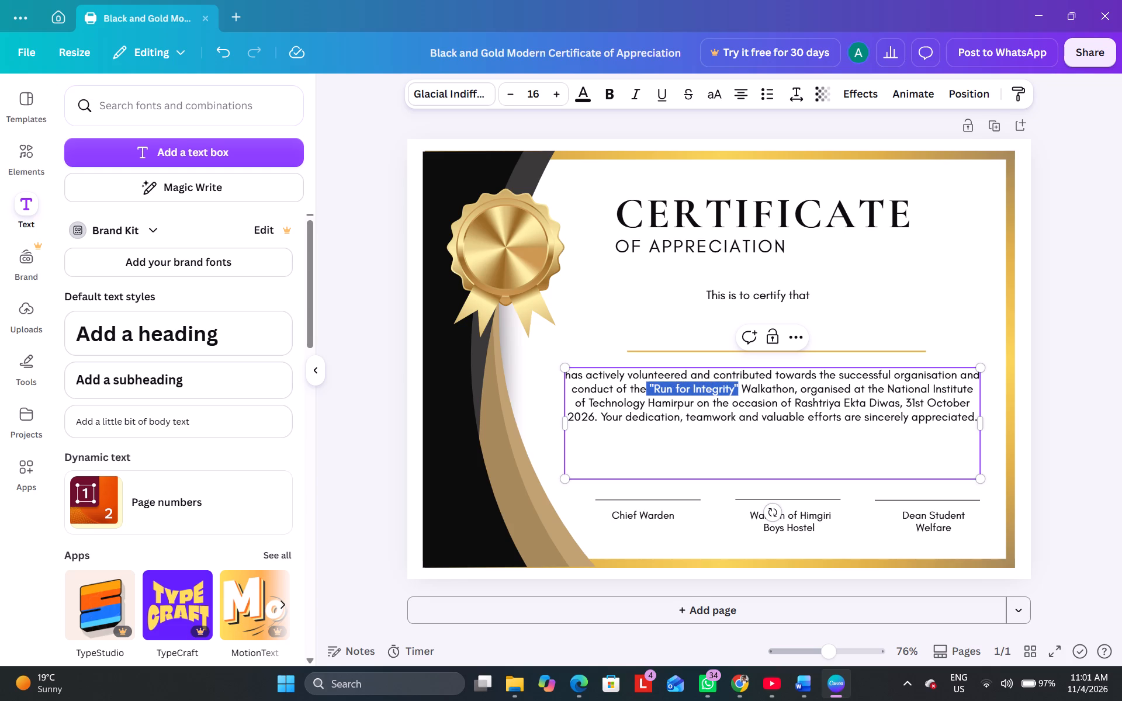
{"action": "left_click_drag", "start_coordinate": [647, 395], "coordinate": [651, 395]}
{"action": "key", "text": "ctrl+b"}
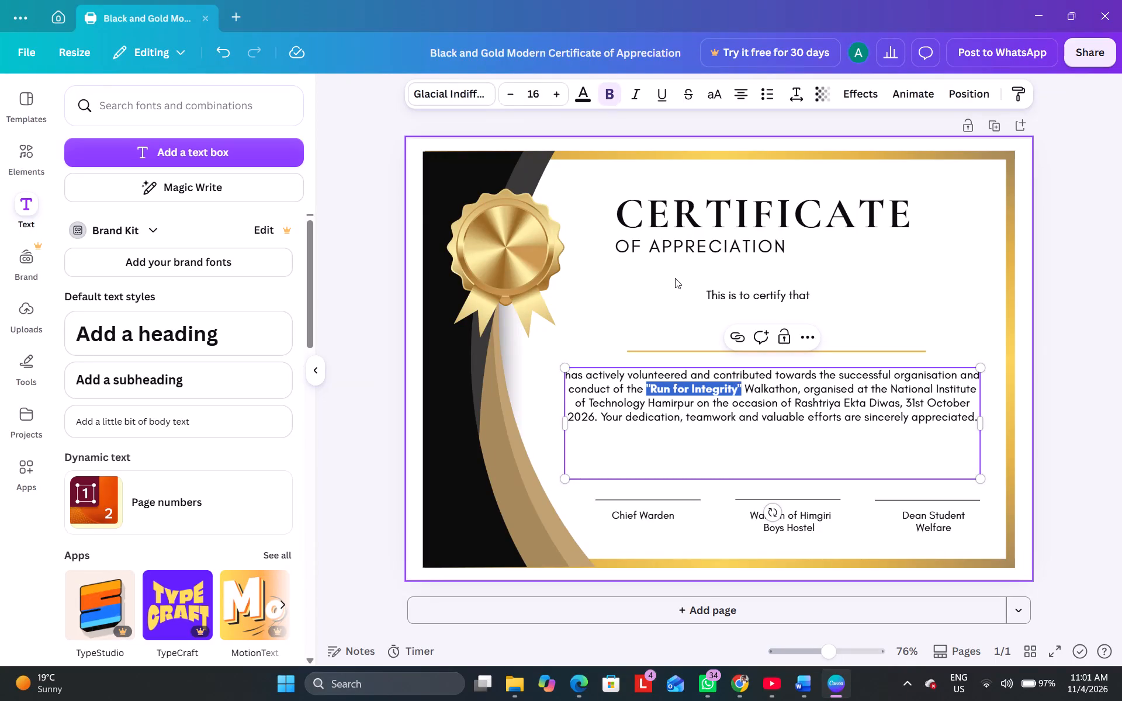
{"action": "left_click", "coordinate": [770, 471]}
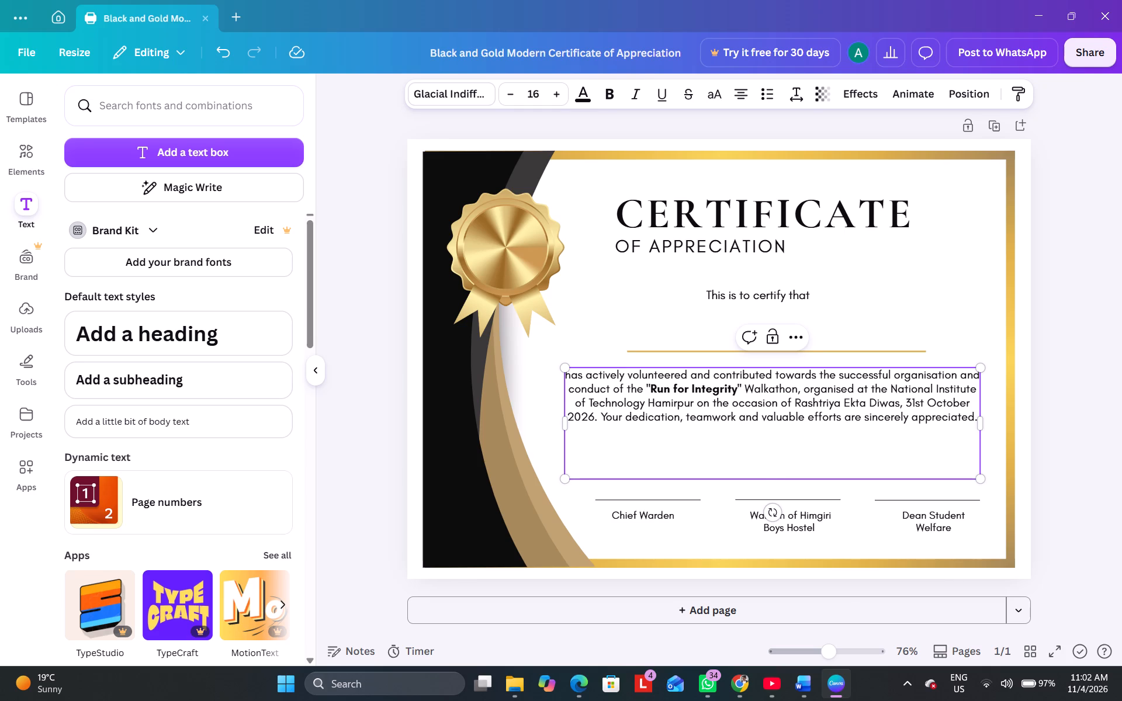
Make "Rashtriya Ekta Diwas" bold in the body paragraph.
{"action": "left_click_drag", "start_coordinate": [794, 405], "coordinate": [899, 406]}
{"action": "key", "text": "ctrl+b"}
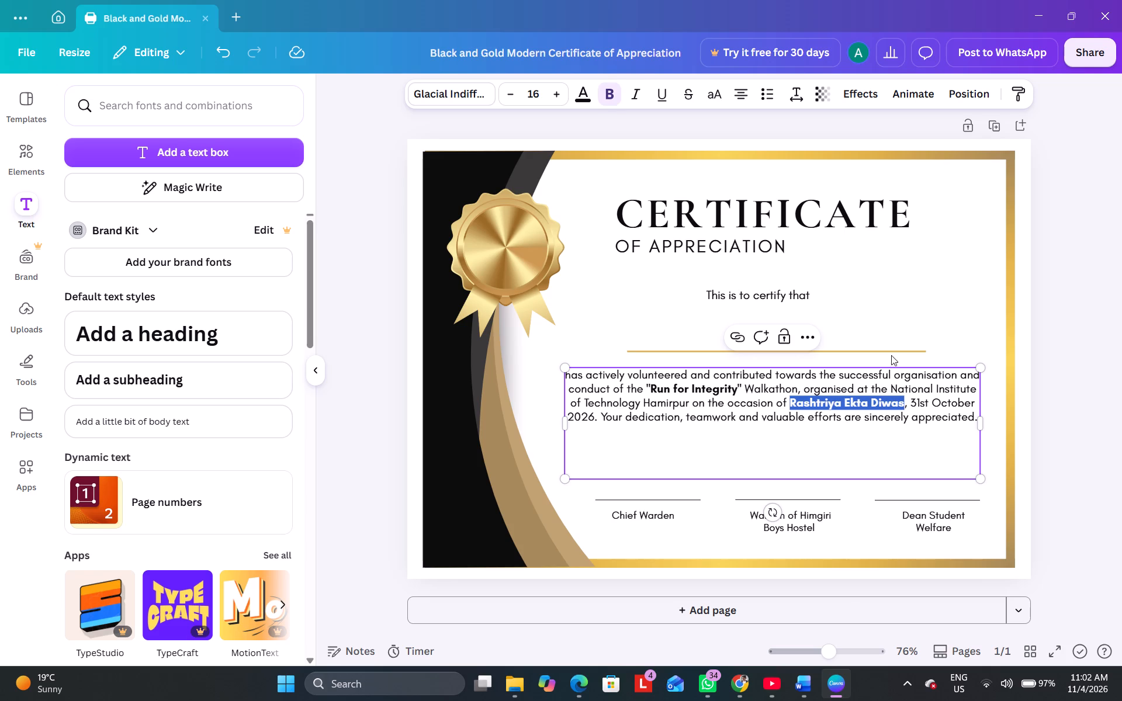
{"action": "left_click", "coordinate": [895, 314]}
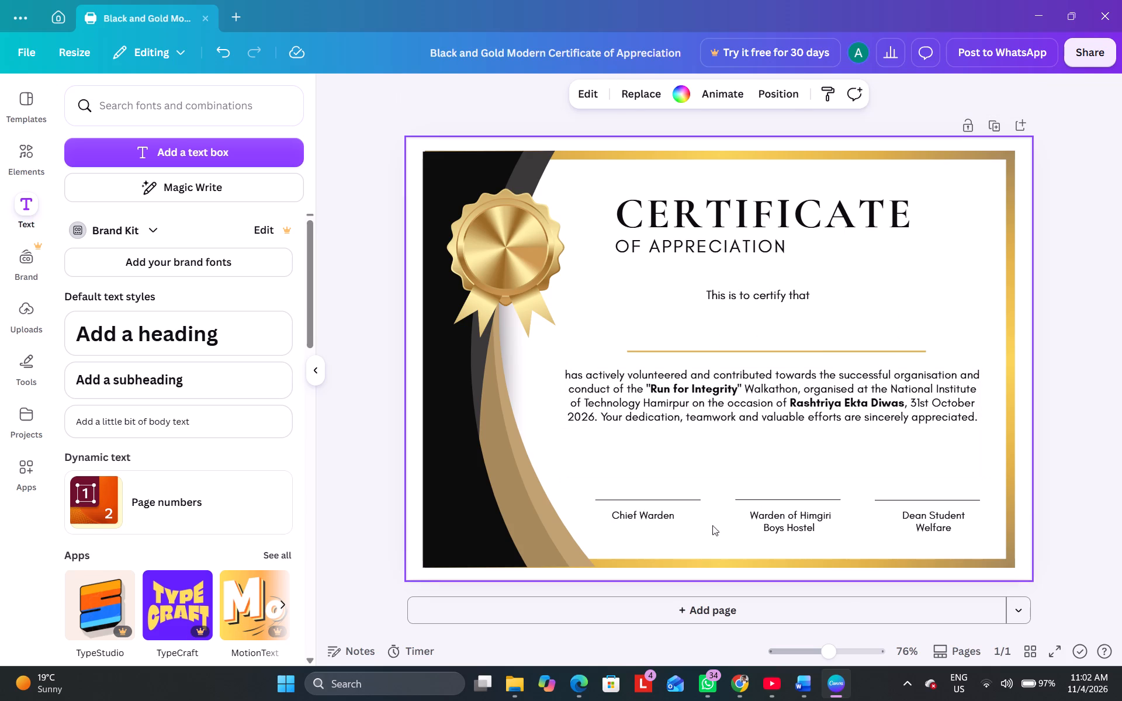
Move the "Chief Warden" label out from under the first signature line to the certificate's lower right edge, partly off the page.
{"action": "left_click", "coordinate": [648, 515]}
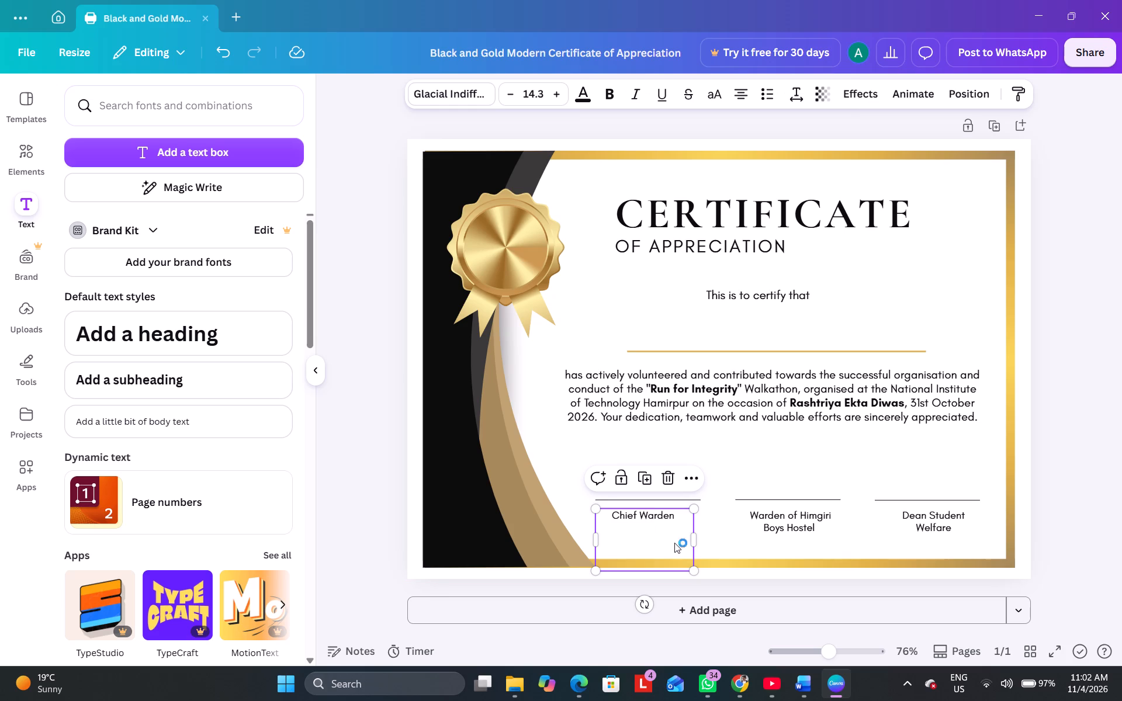
{"action": "left_click_drag", "start_coordinate": [674, 543], "coordinate": [968, 536]}
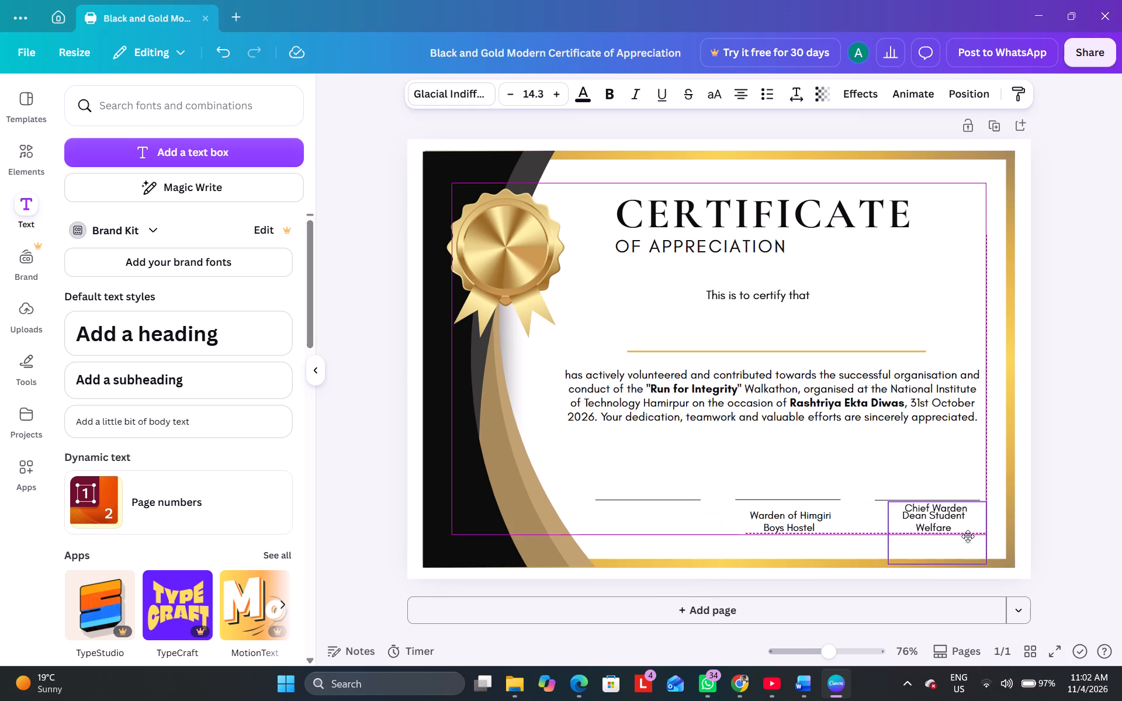
{"action": "left_click_drag", "start_coordinate": [968, 536], "coordinate": [998, 542]}
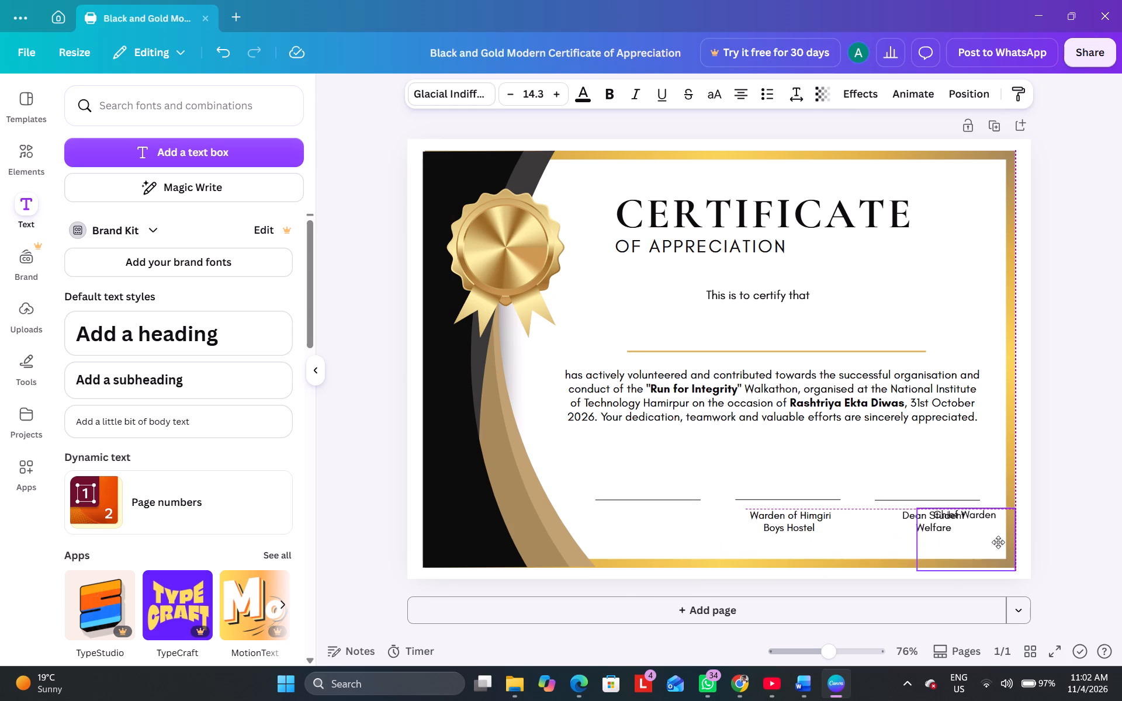
{"action": "left_click_drag", "start_coordinate": [998, 542], "coordinate": [1050, 558]}
Move the "Dean Student Welfare" label beneath the first signature line.
{"action": "left_click_drag", "start_coordinate": [923, 533], "coordinate": [908, 535]}
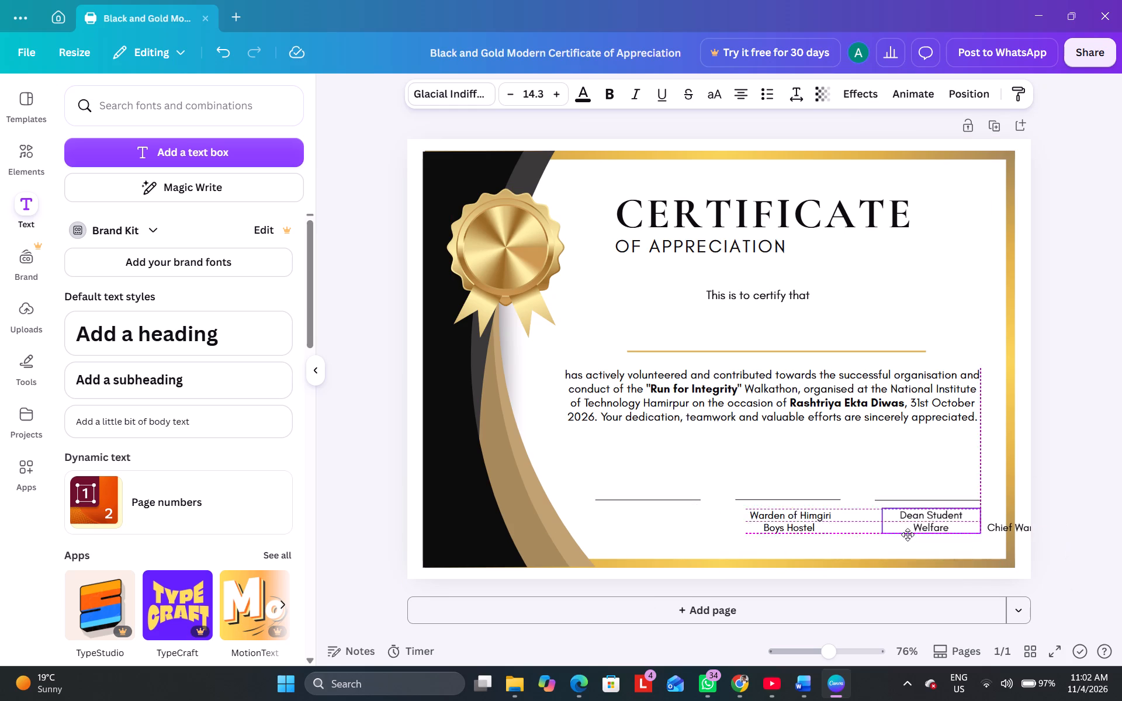
{"action": "left_click_drag", "start_coordinate": [908, 535], "coordinate": [638, 537]}
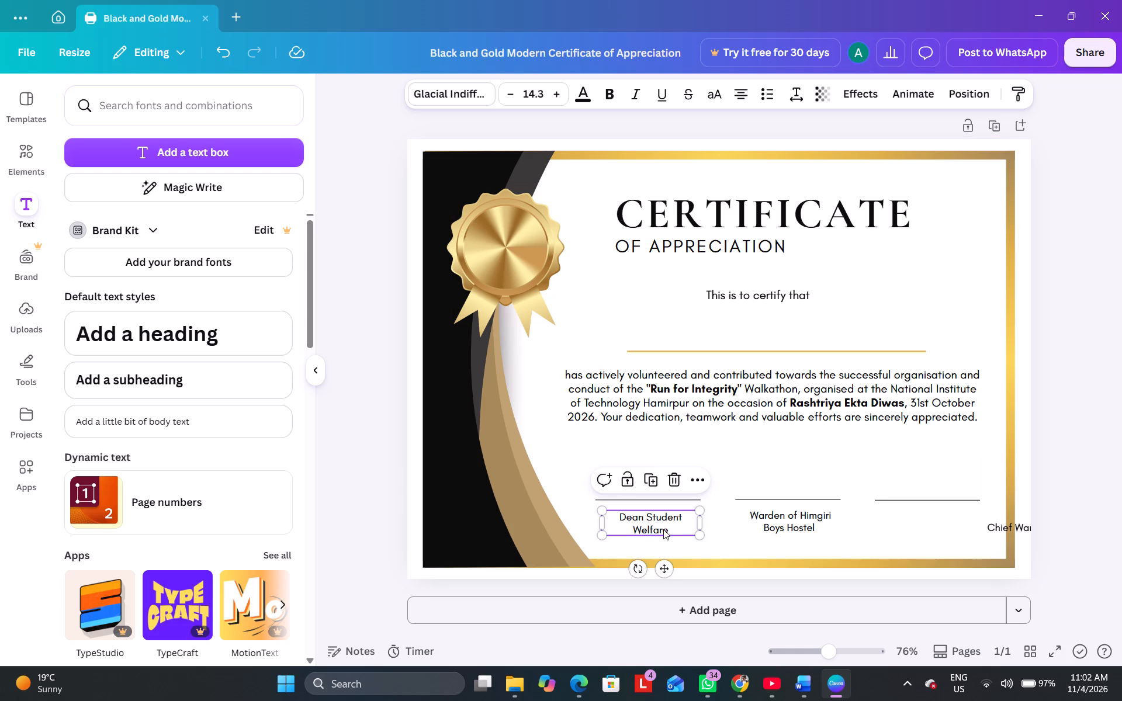
Widen the "Dean Student Welfare" label so it fits on one line and add "NIT Hamirpur" as its second line.
{"action": "left_click", "coordinate": [672, 526]}
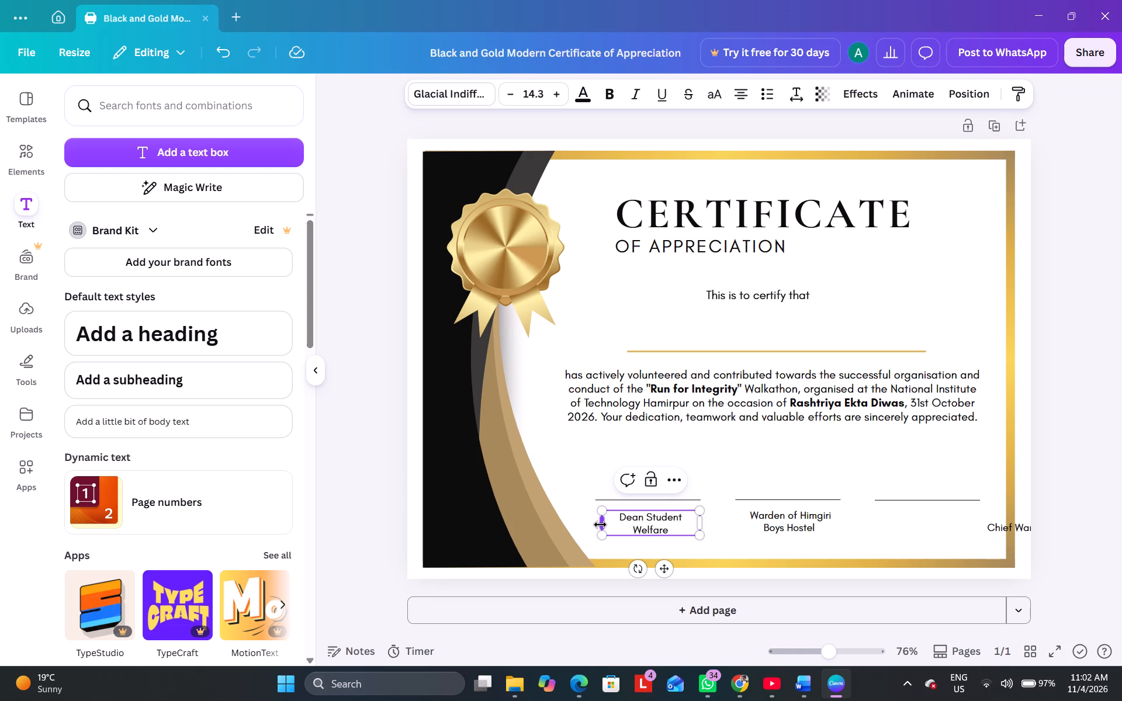
{"action": "left_click_drag", "start_coordinate": [600, 525], "coordinate": [593, 524]}
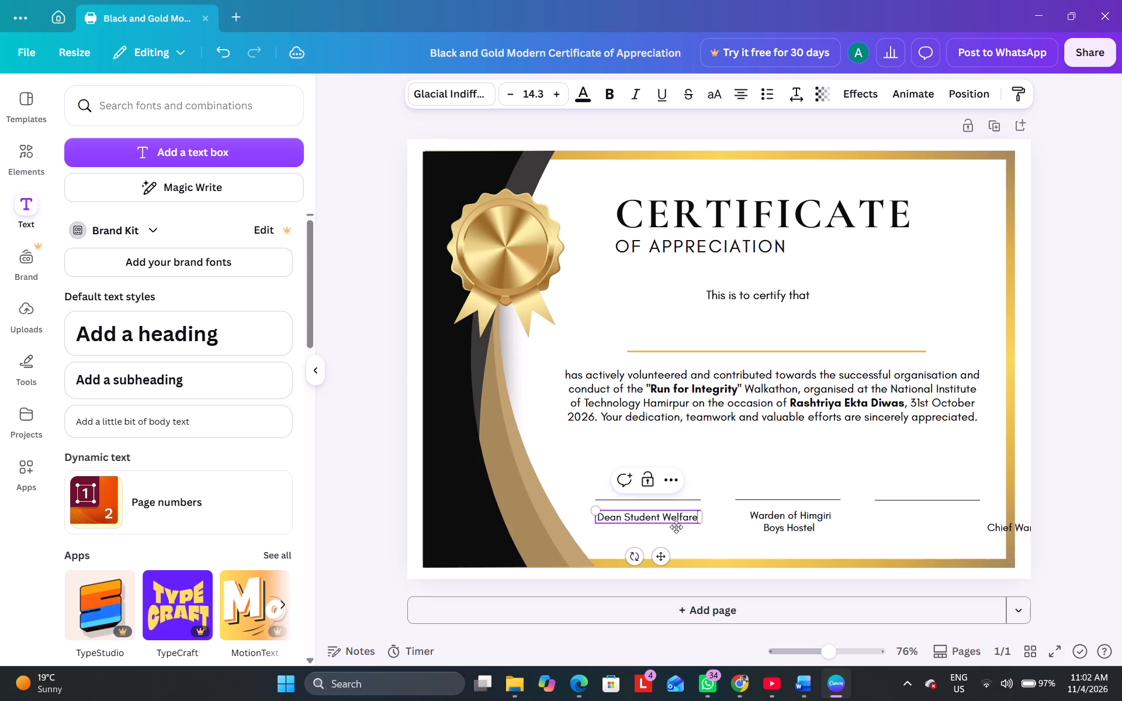
{"action": "left_click", "coordinate": [690, 520]}
{"action": "key", "text": "Right"}
{"action": "key", "text": "Right"}
{"action": "key", "text": "Right"}
{"action": "key", "text": "Return"}
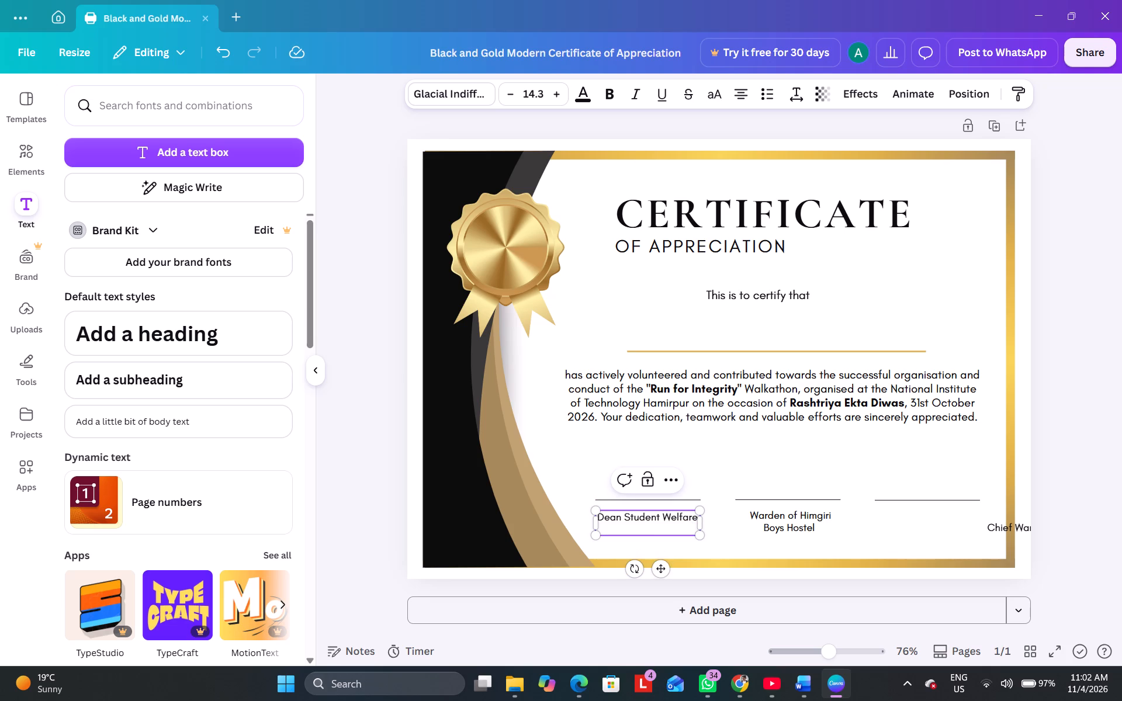
{"action": "key", "text": "n"}
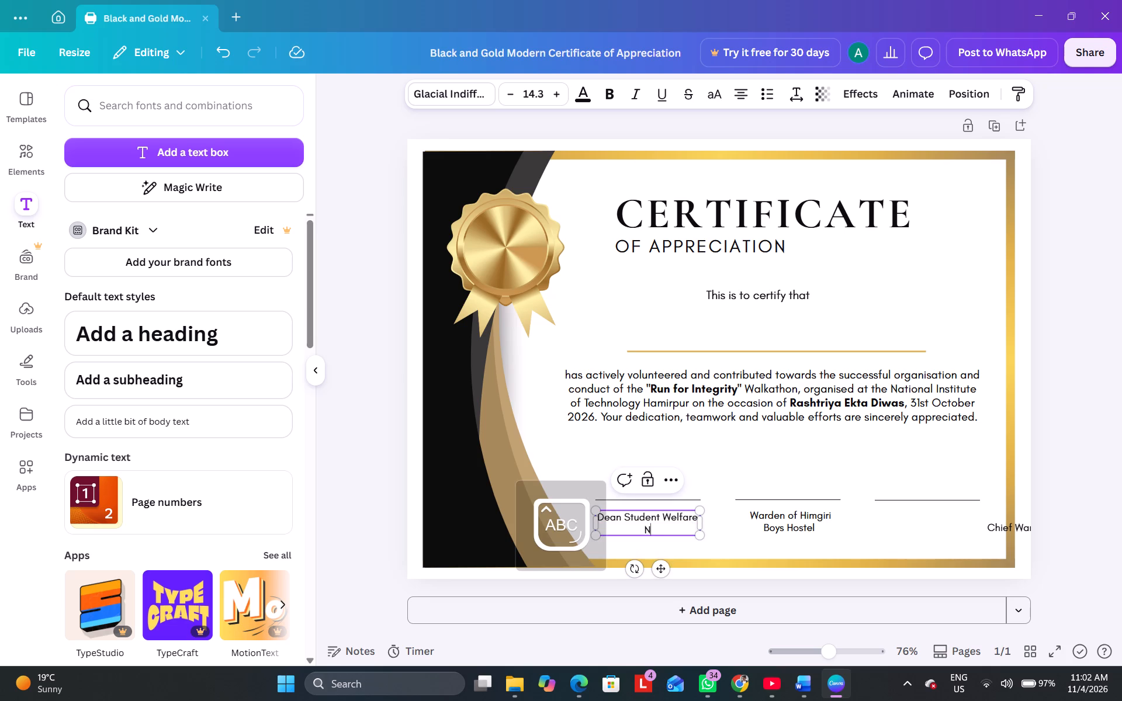
{"action": "type", "text": "IT"}
{"action": "key", "text": "space"}
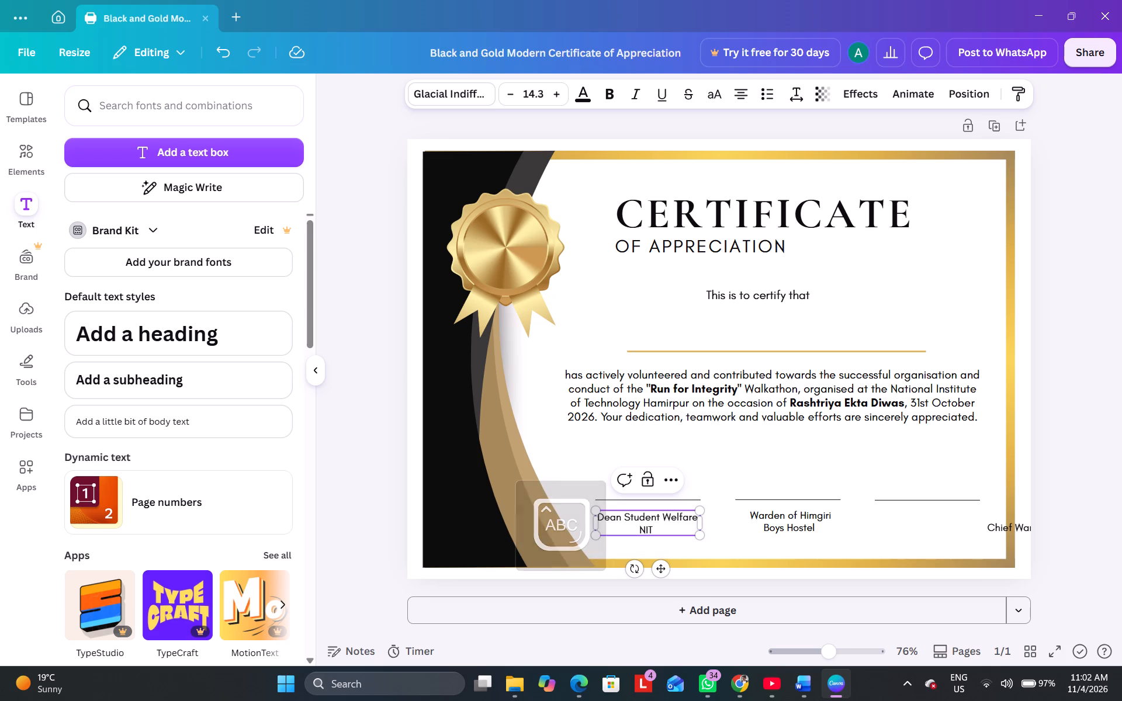
{"action": "key", "text": "h"}
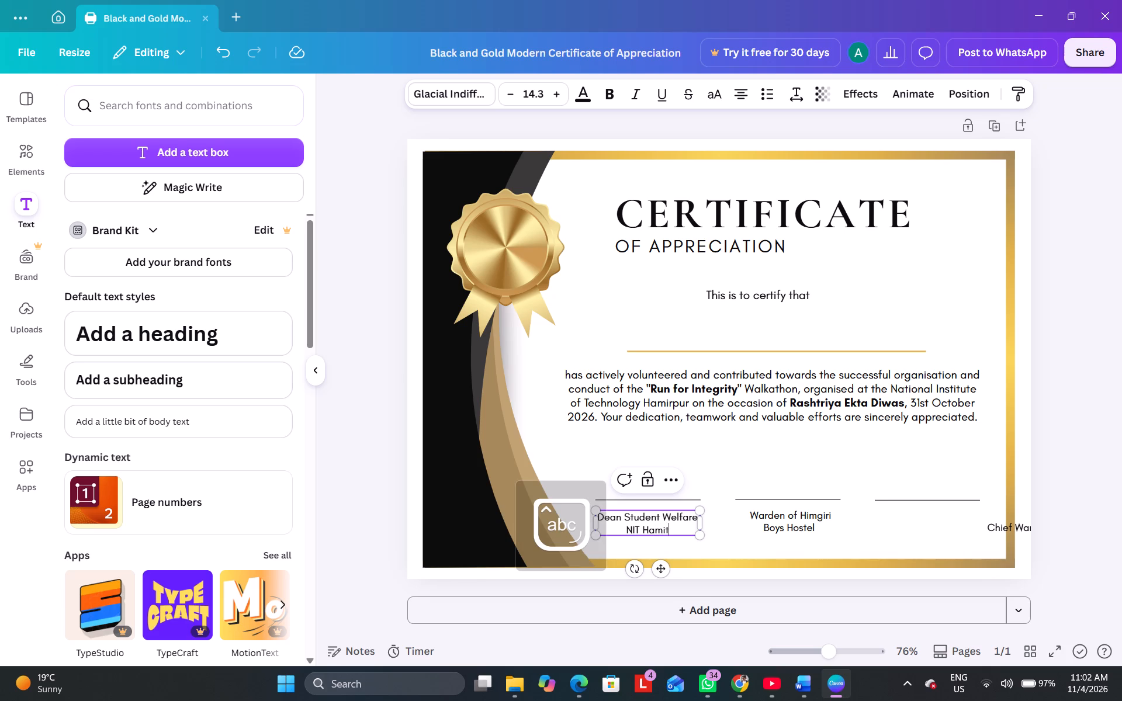
{"action": "key", "text": "BackSpace"}
{"action": "key", "text": "r"}
{"action": "type", "text": "pur"}
Make the whole "Dean Student Welfare NIT Hamirpur" label bold and widen its box slightly so it stays on two lines.
{"action": "key", "text": "ctrl+a"}
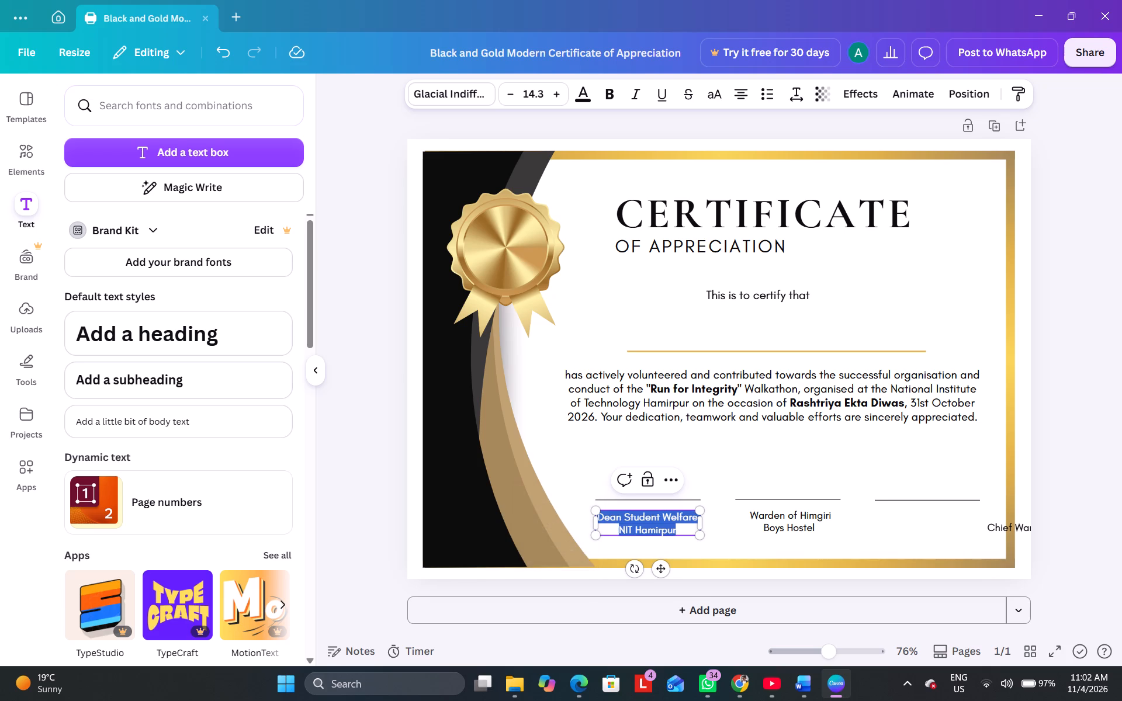
{"action": "key", "text": "ctrl+b"}
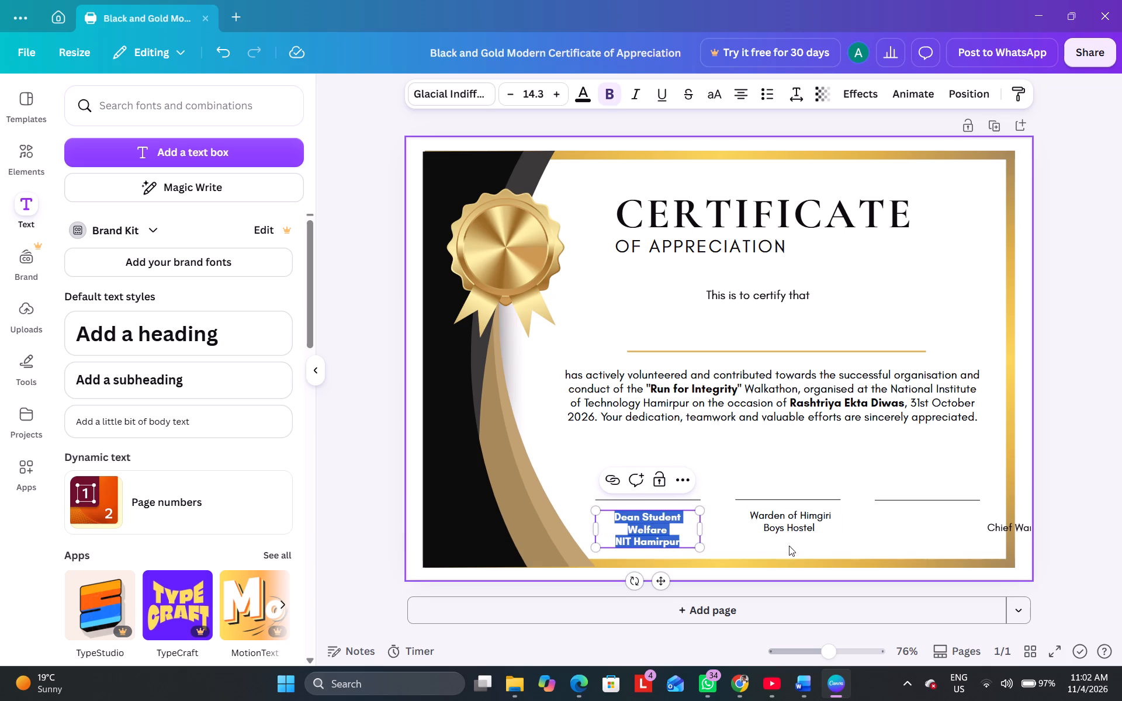
{"action": "left_click_drag", "start_coordinate": [594, 532], "coordinate": [586, 530]}
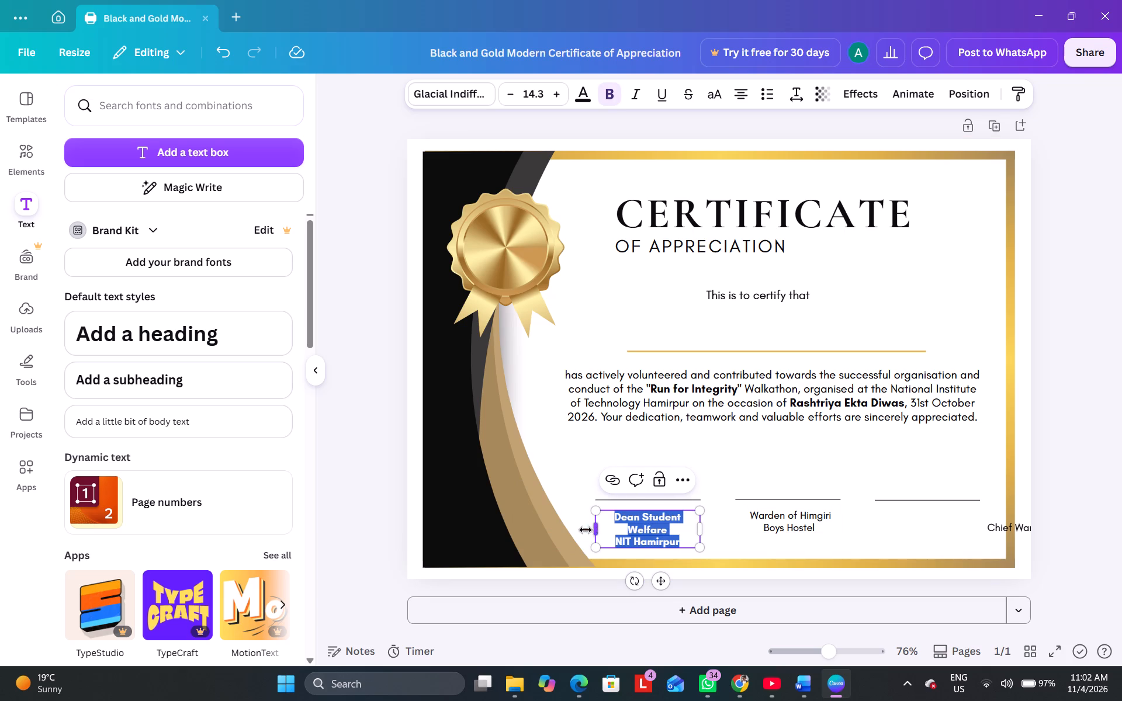
{"action": "left_click_drag", "start_coordinate": [586, 530], "coordinate": [588, 522]}
{"action": "left_click", "coordinate": [739, 549]}
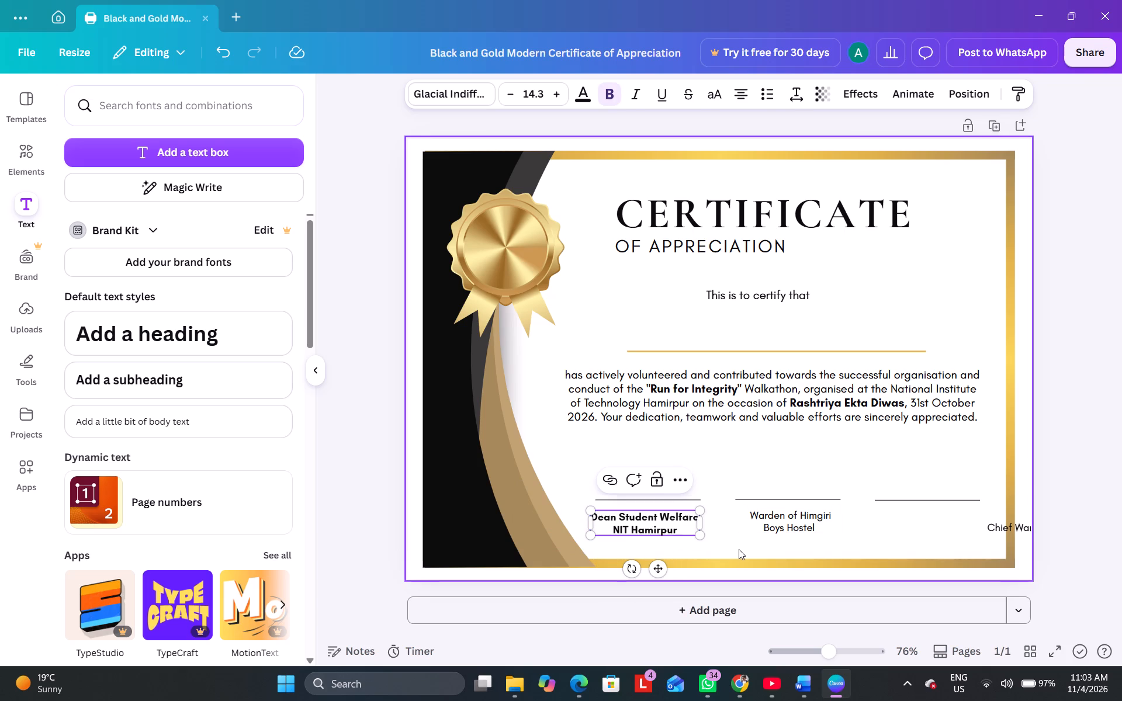
{"action": "left_click", "coordinate": [678, 530]}
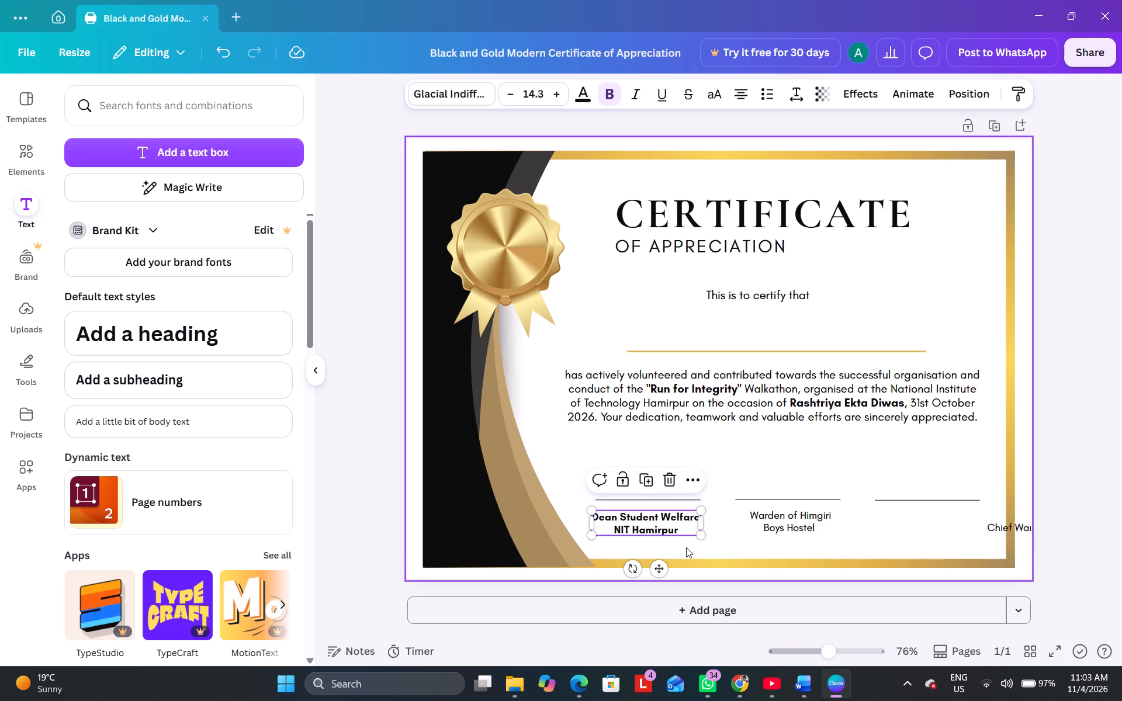
Move the "Warden of Himgiri Boys Hostel" label beneath the third signature line, level with the Dean's label.
{"action": "left_click", "coordinate": [786, 525]}
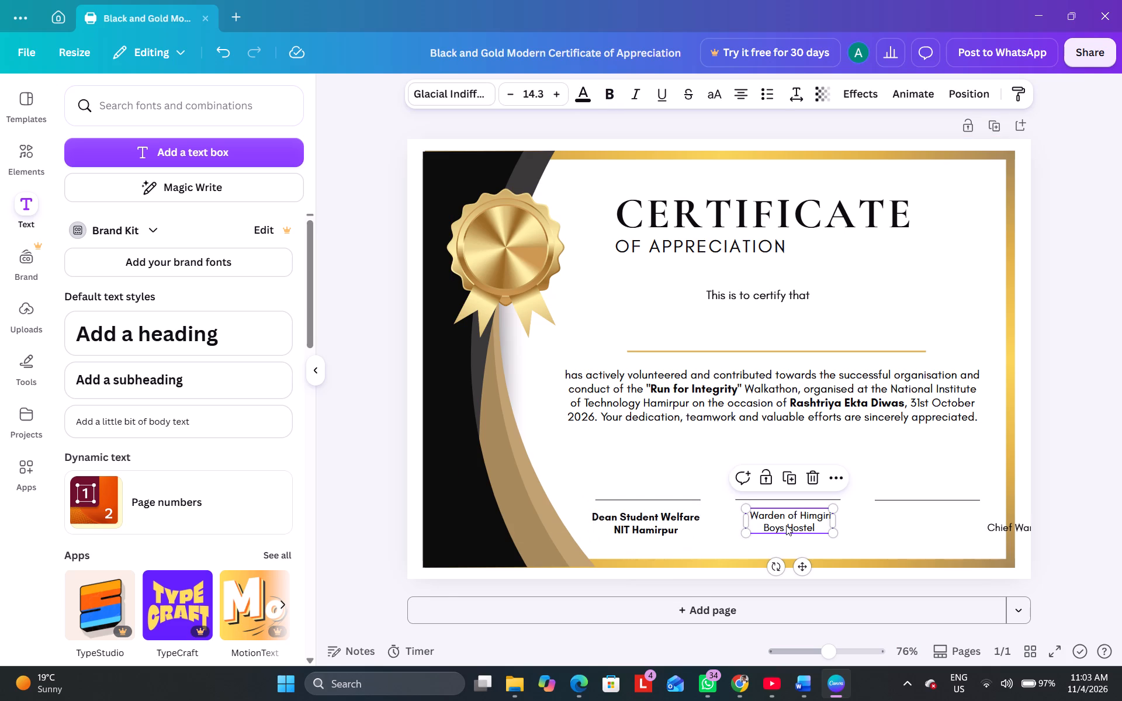
{"action": "left_click_drag", "start_coordinate": [820, 524], "coordinate": [897, 518]}
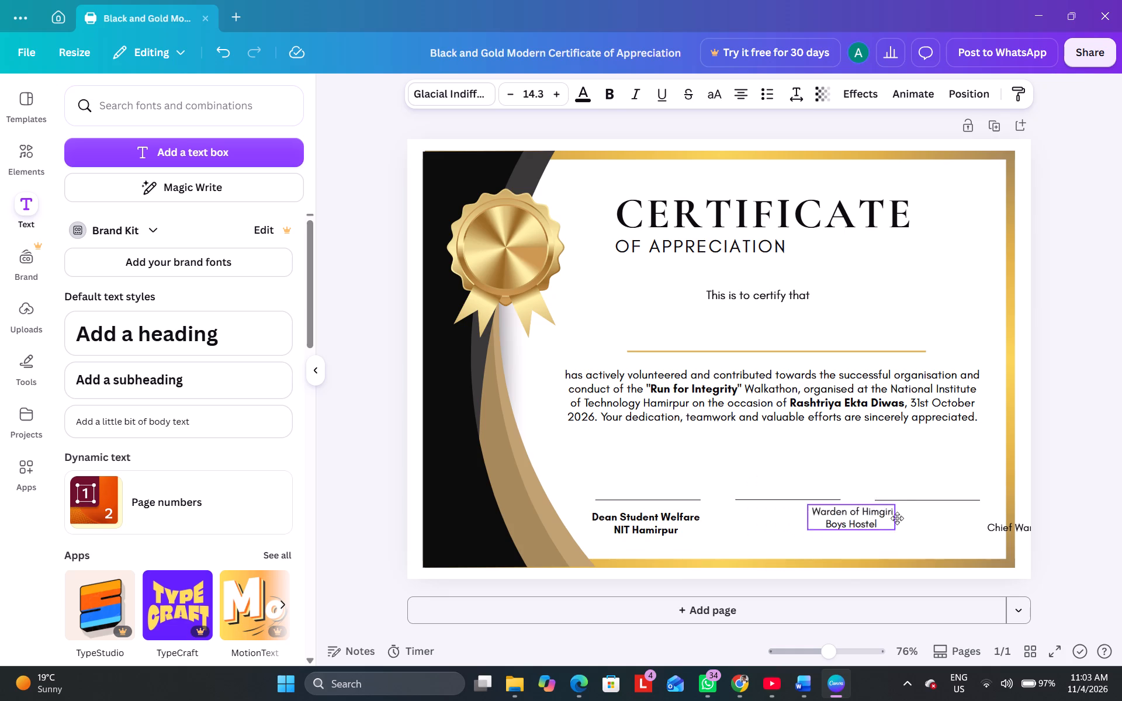
{"action": "left_click_drag", "start_coordinate": [897, 518], "coordinate": [953, 530]}
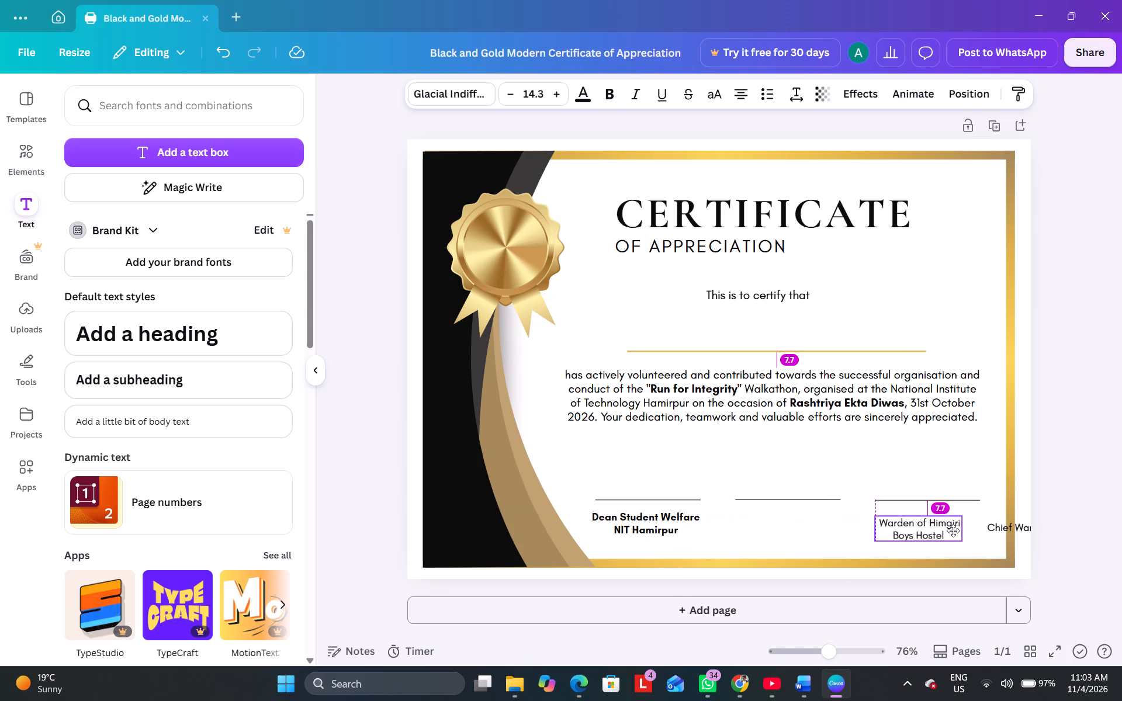
{"action": "left_click_drag", "start_coordinate": [953, 530], "coordinate": [960, 525]}
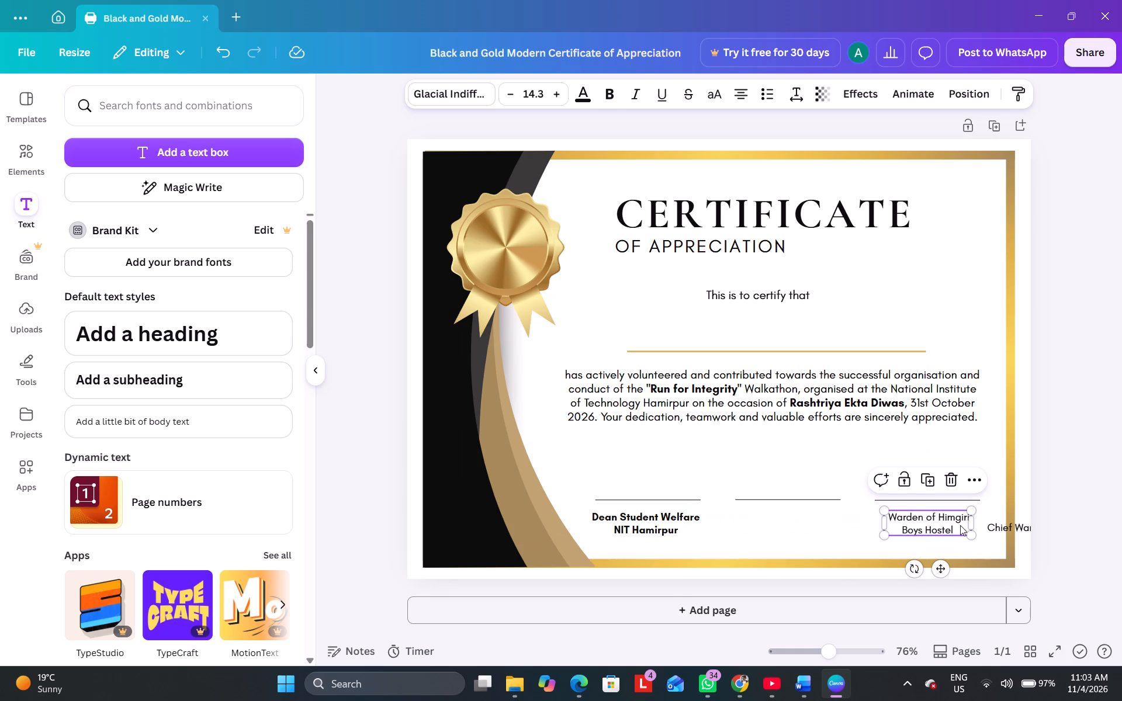
Remove "of" and "Boys" from the warden label so it reads "Warden Himgiri Hostel".
{"action": "left_click", "coordinate": [935, 518]}
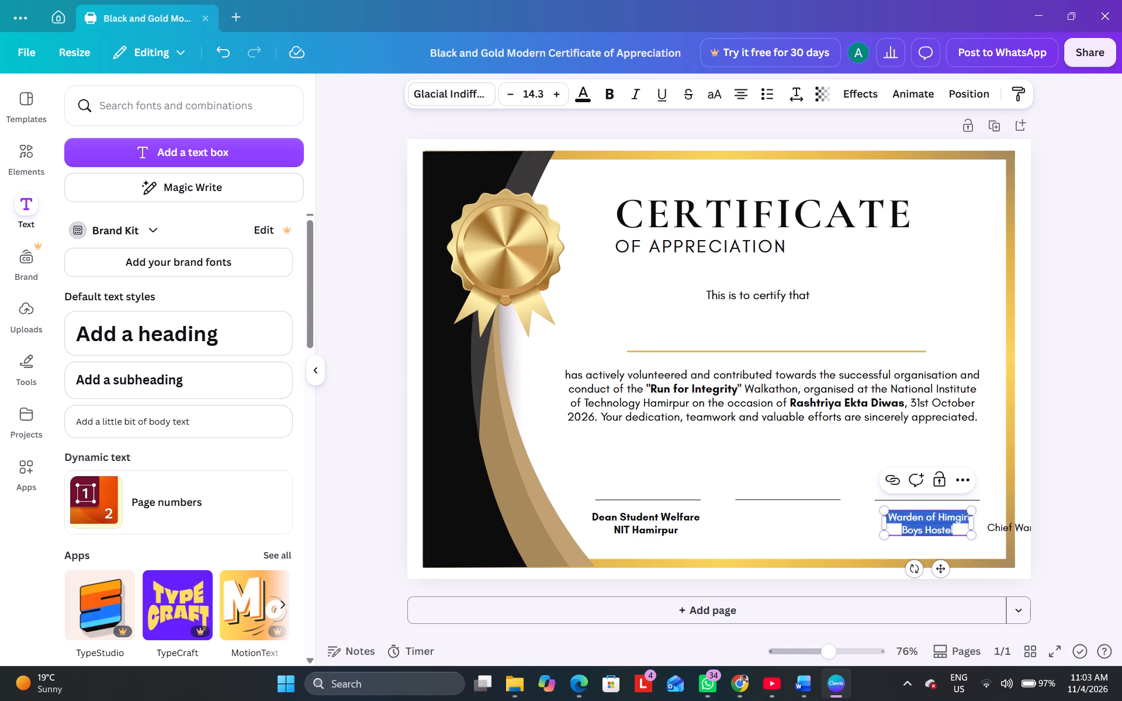
{"action": "left_click", "coordinate": [935, 518]}
{"action": "key", "text": "BackSpace"}
{"action": "key", "text": "BackSpace"}
{"action": "key", "text": "BackSpace"}
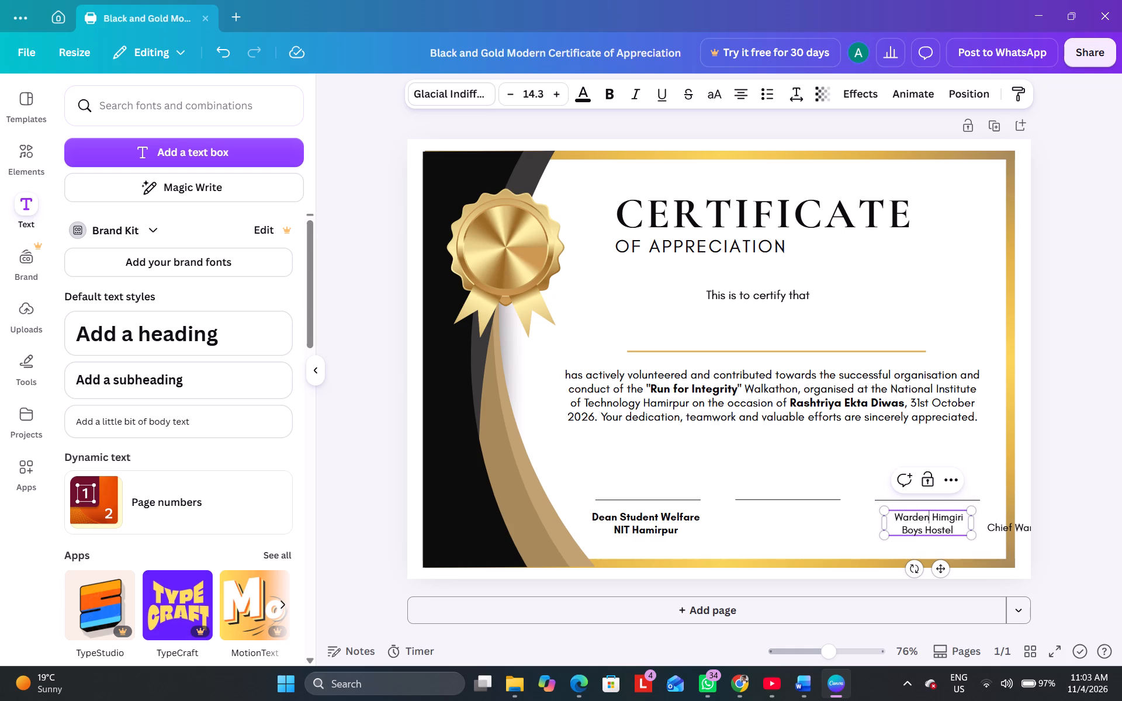
{"action": "key", "text": "Right"}
{"action": "left_click", "coordinate": [925, 531]}
{"action": "key", "text": "BackSpace"}
{"action": "key", "text": "BackSpace"}
{"action": "key", "text": "BackSpace"}
{"action": "key", "text": "BackSpace"}
{"action": "key", "text": "BackSpace"}
Move the "Chief Warden" label beneath the second signature line, level with the Dean's and Himgiri warden's labels.
{"action": "left_click_drag", "start_coordinate": [1010, 530], "coordinate": [768, 519]}
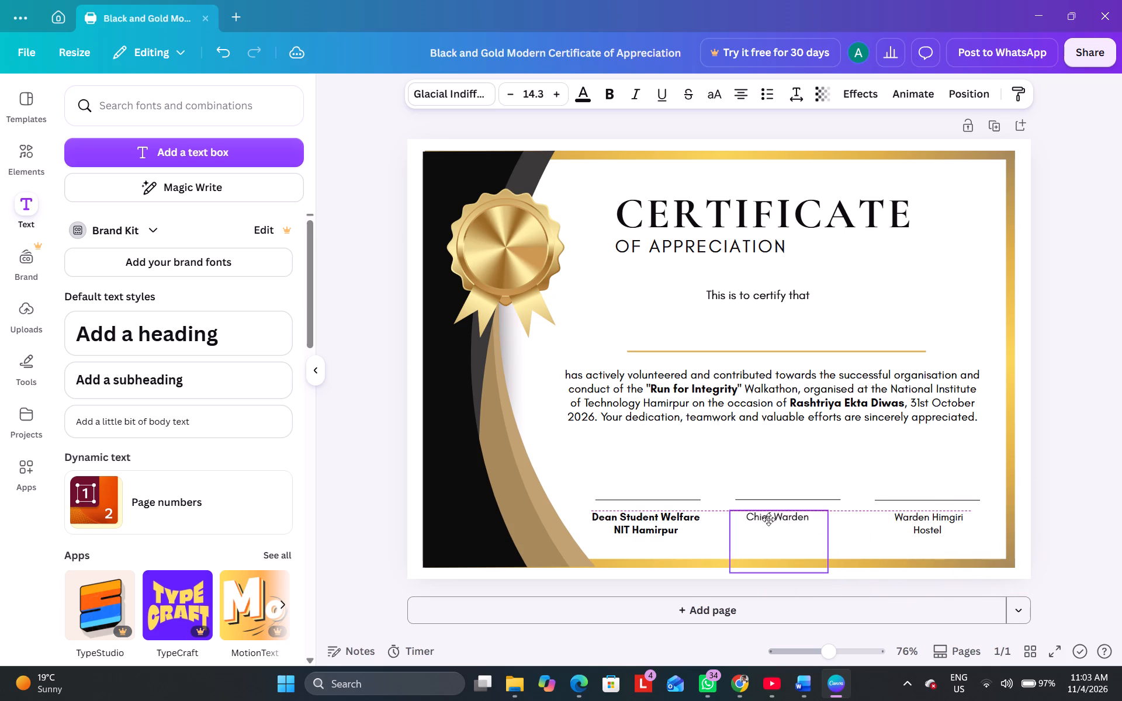
{"action": "left_click_drag", "start_coordinate": [768, 519], "coordinate": [787, 520]}
Widen the "Warden Himgiri Hostel" label so it fits on one line and add "NIT Hamirpur" as its second line.
{"action": "left_click", "coordinate": [915, 523]}
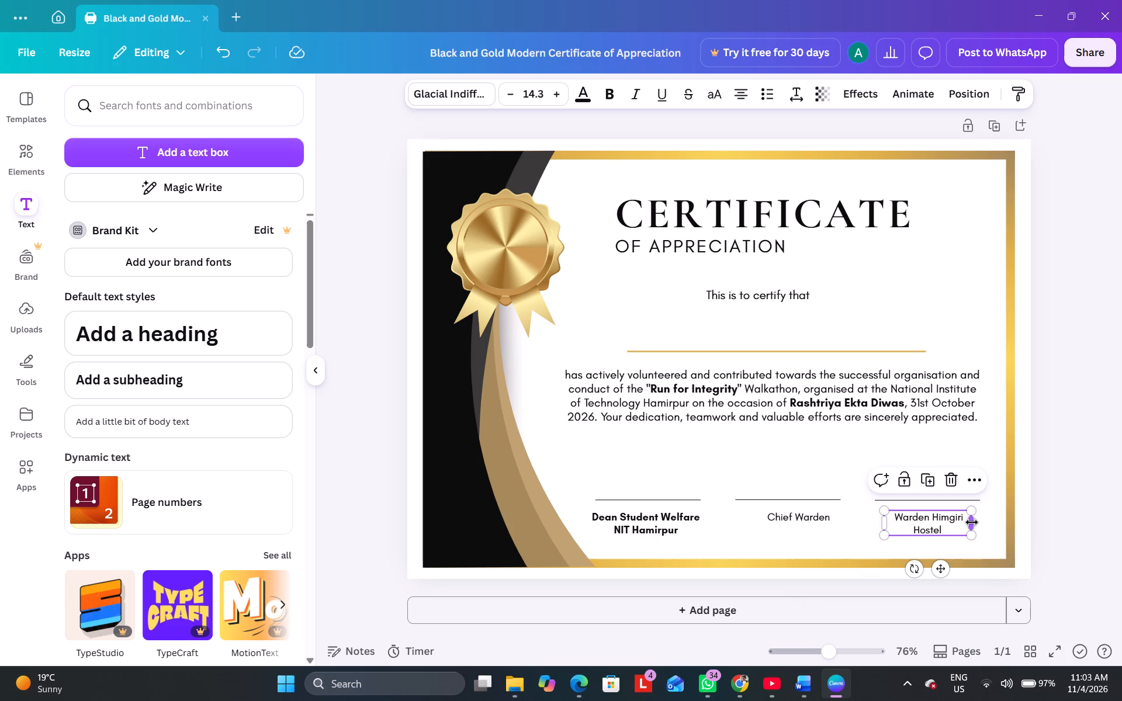
{"action": "left_click_drag", "start_coordinate": [972, 522], "coordinate": [986, 520]}
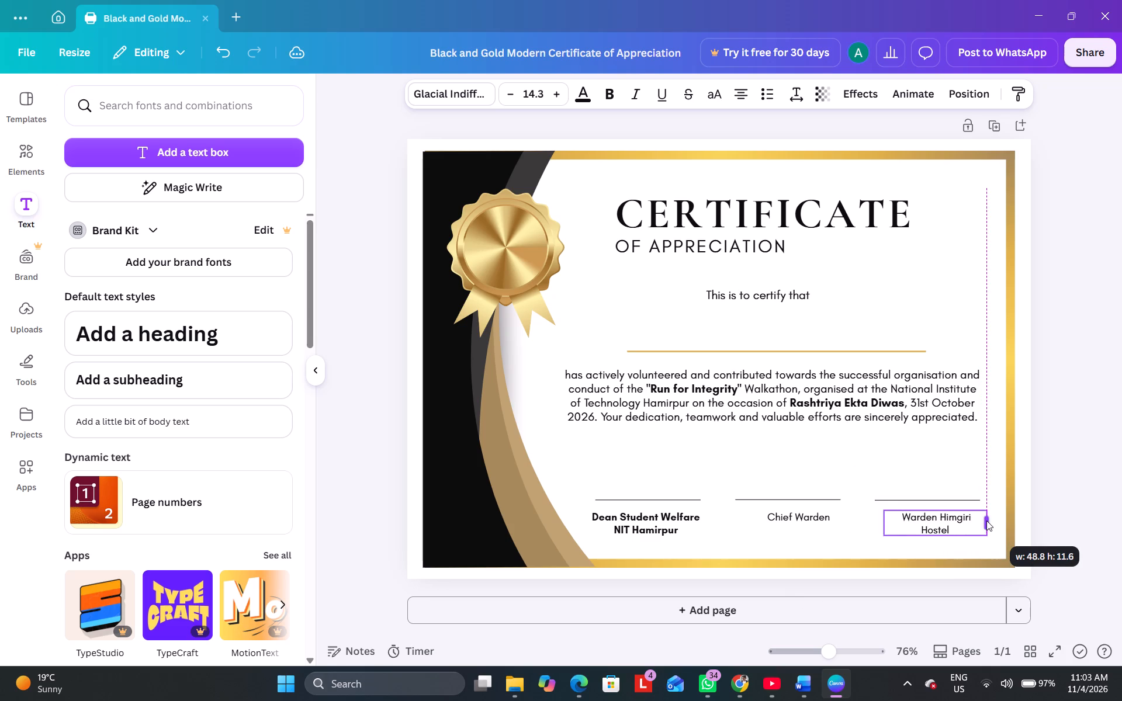
{"action": "left_click_drag", "start_coordinate": [986, 520], "coordinate": [992, 519]}
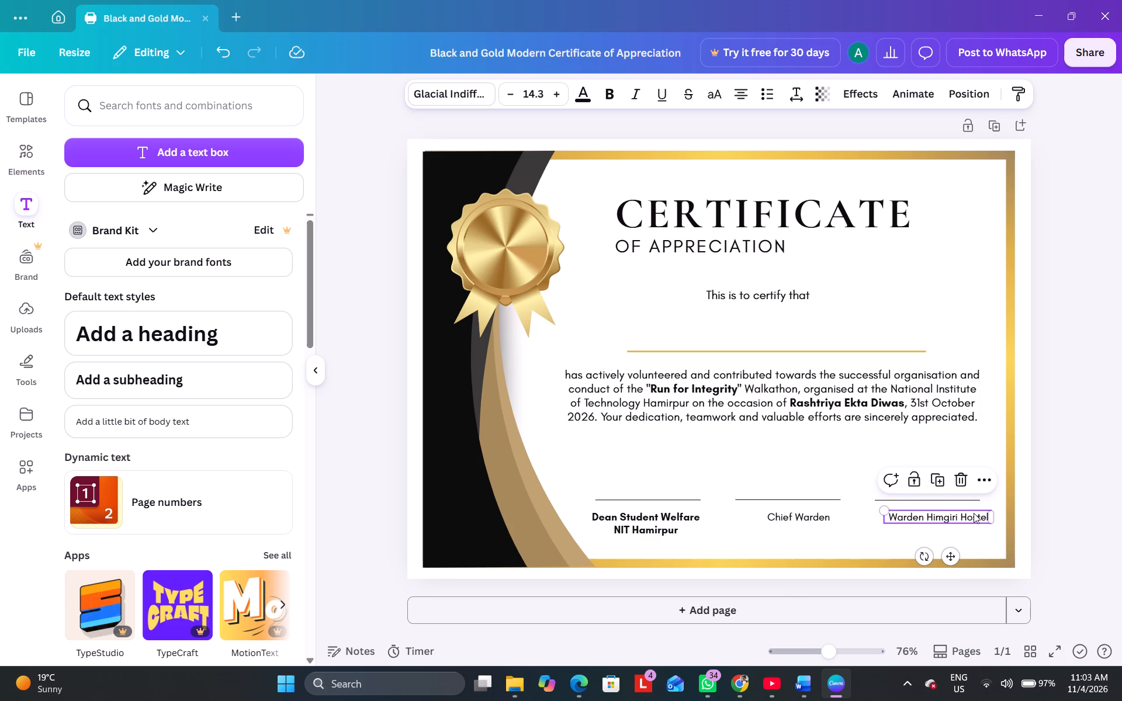
{"action": "left_click", "coordinate": [974, 513]}
{"action": "key", "text": "Right"}
{"action": "key", "text": "Right"}
{"action": "key", "text": "Right"}
{"action": "key", "text": "Right"}
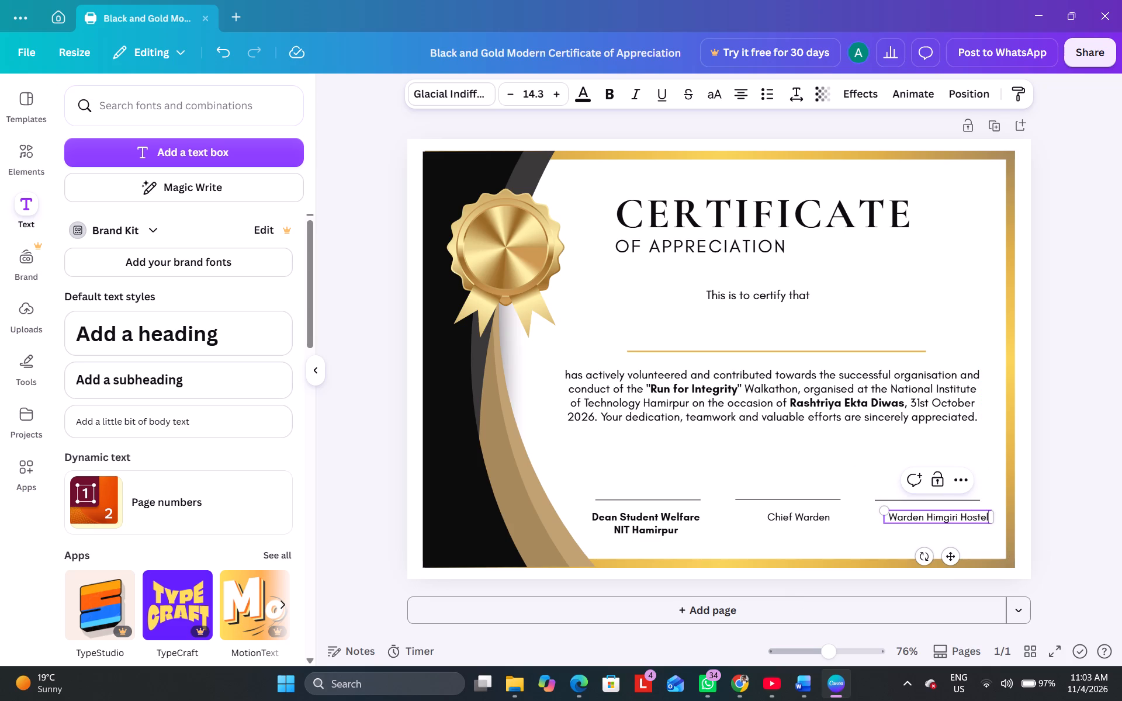
{"action": "key", "text": "Return"}
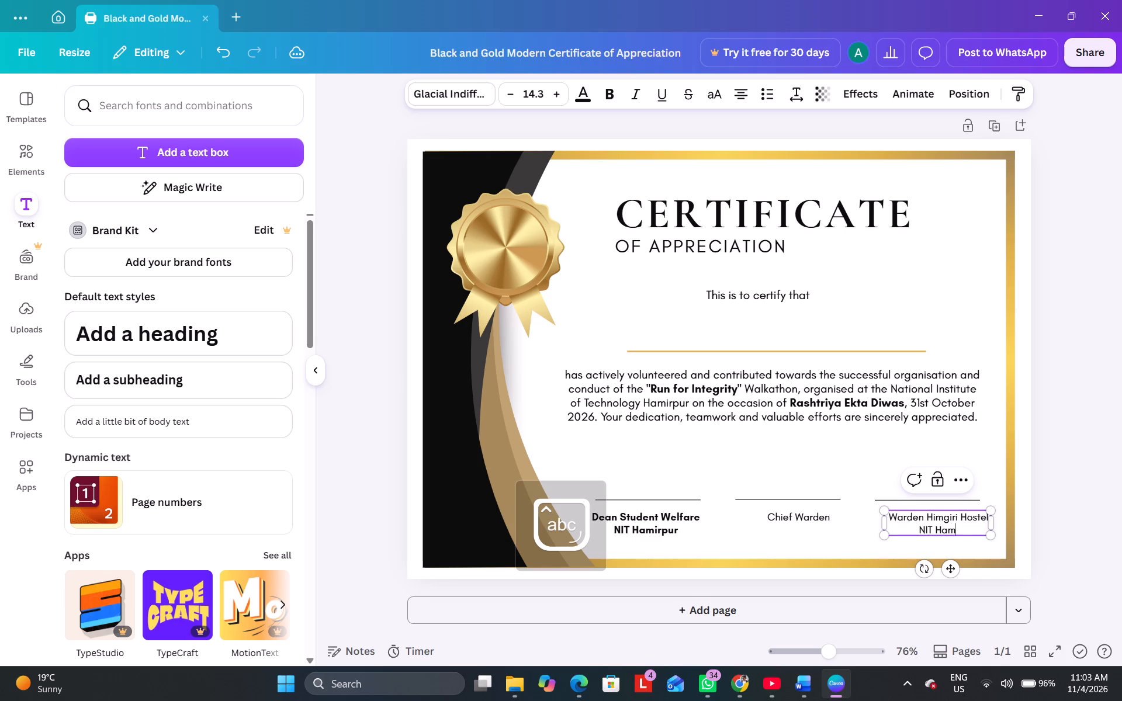
{"action": "type", "text": "irpur"}
Make the whole "Warden Himgiri Hostel NIT Hamirpur" label bold and widen its box to about 55 so it stays on two lines.
{"action": "key", "text": "ctrl+a"}
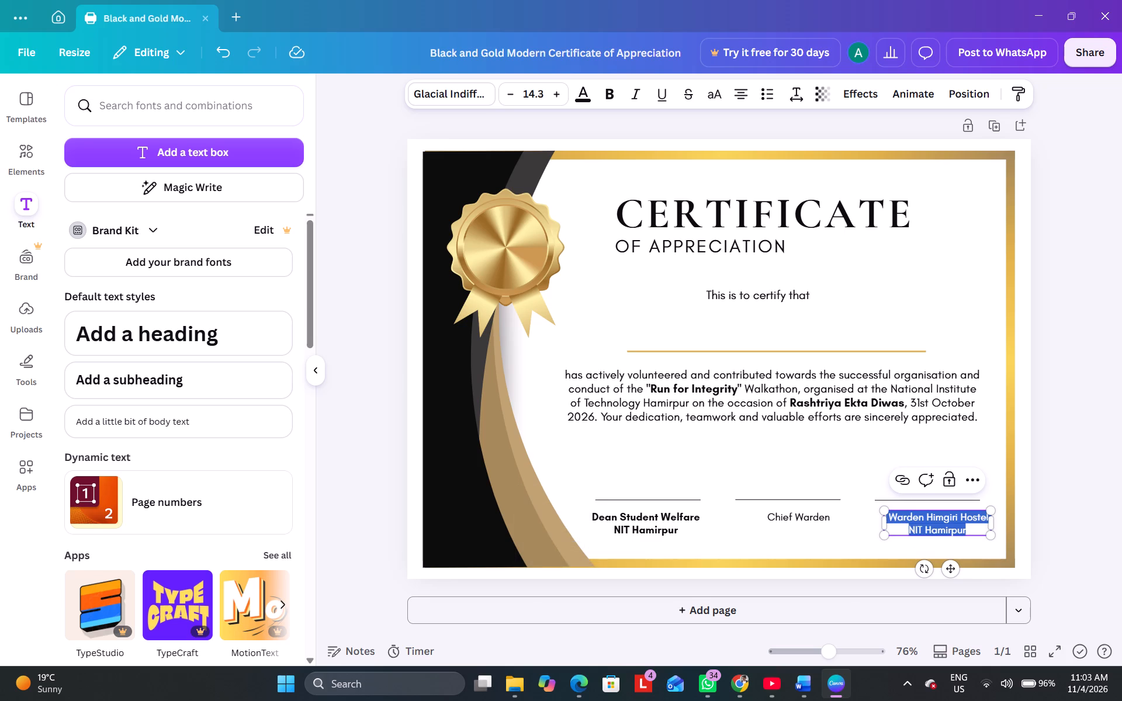
{"action": "key", "text": "ctrl+b"}
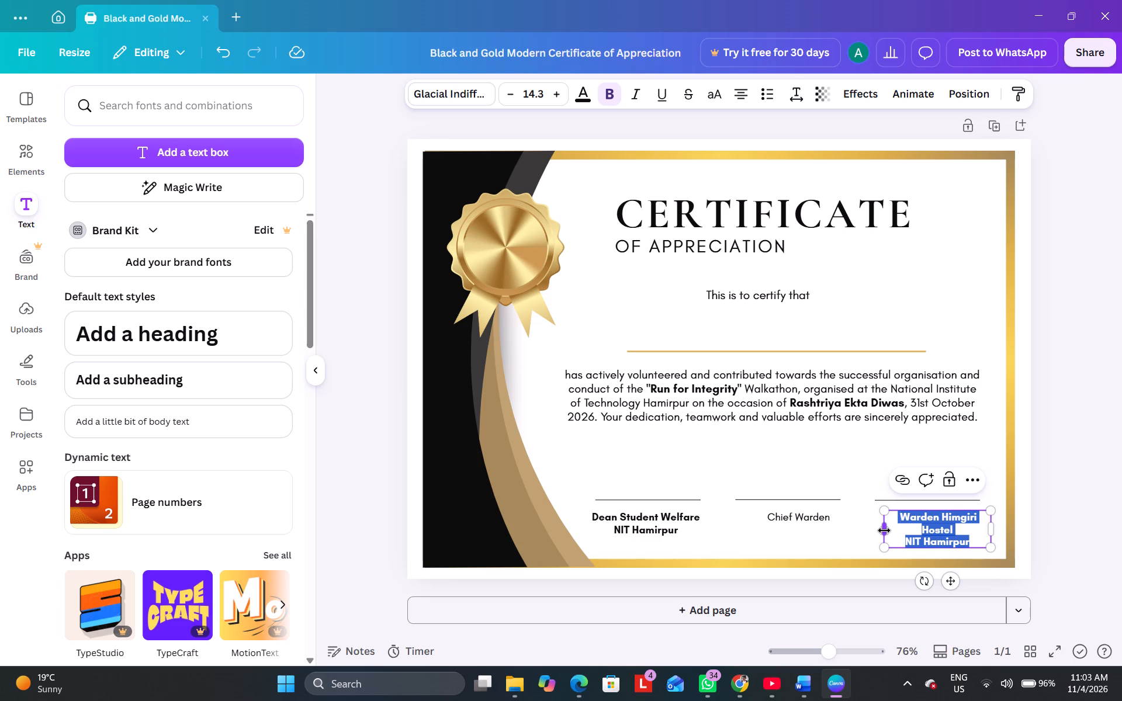
{"action": "left_click_drag", "start_coordinate": [884, 530], "coordinate": [873, 528]}
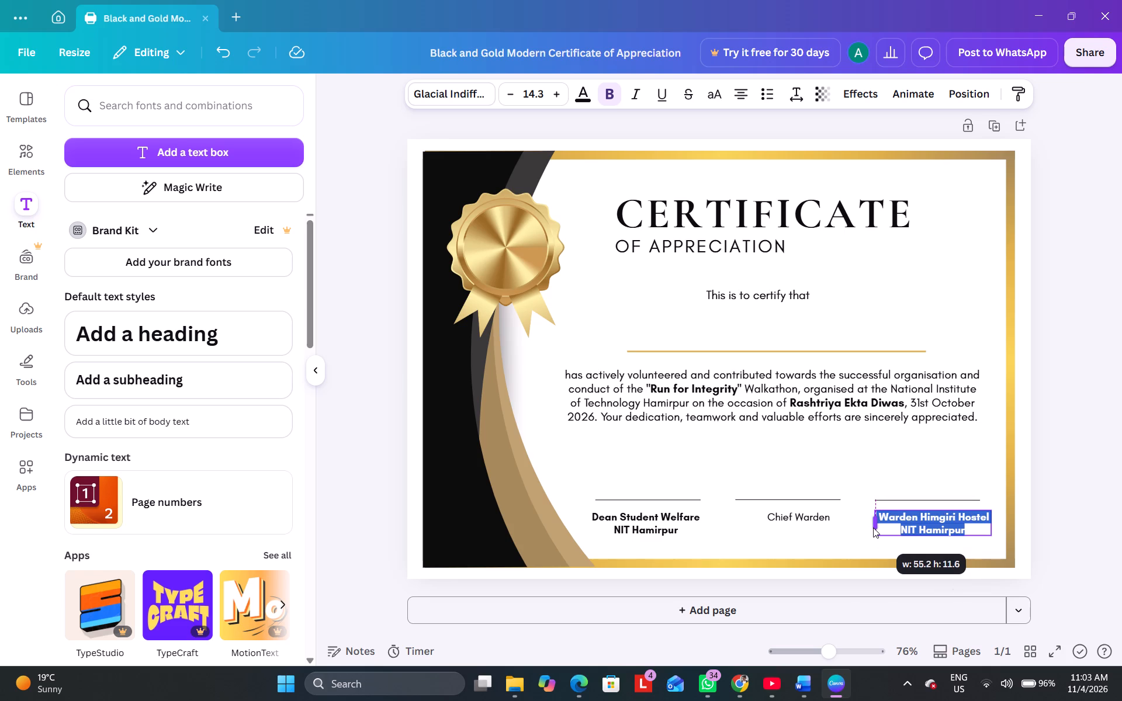
{"action": "left_click_drag", "start_coordinate": [873, 528], "coordinate": [873, 526]}
Add "NIT Hamirpur" as the second line of the "Chief Warden" label.
{"action": "left_click", "coordinate": [814, 532]}
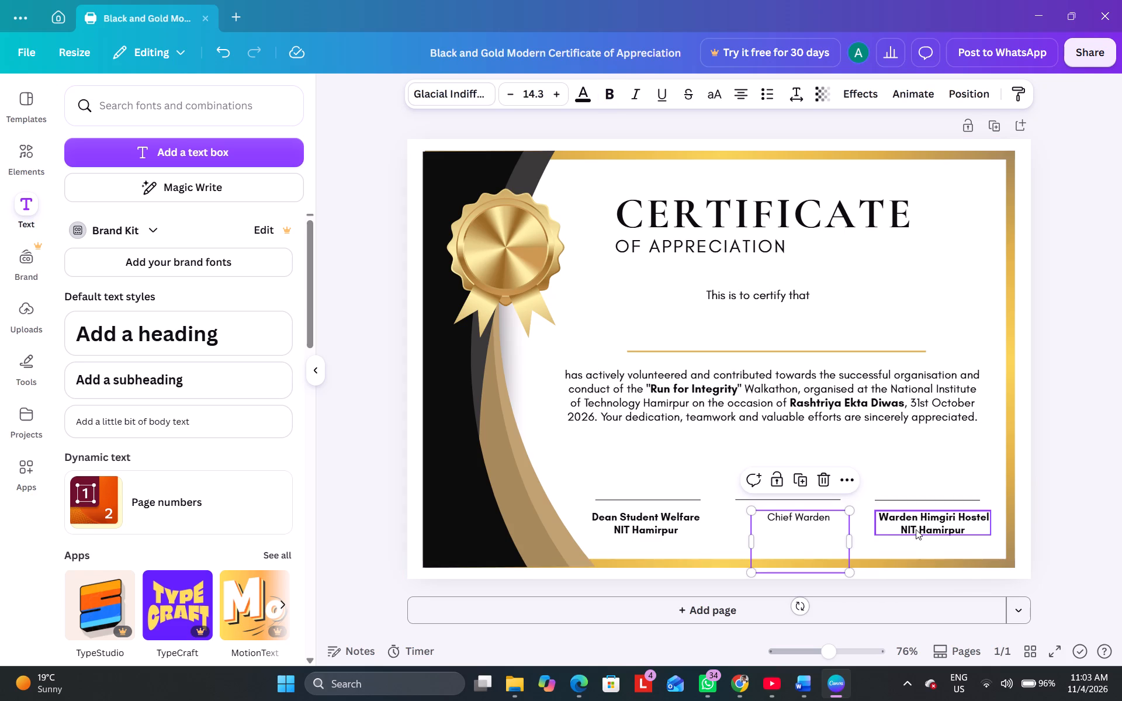
{"action": "left_click", "coordinate": [830, 516]}
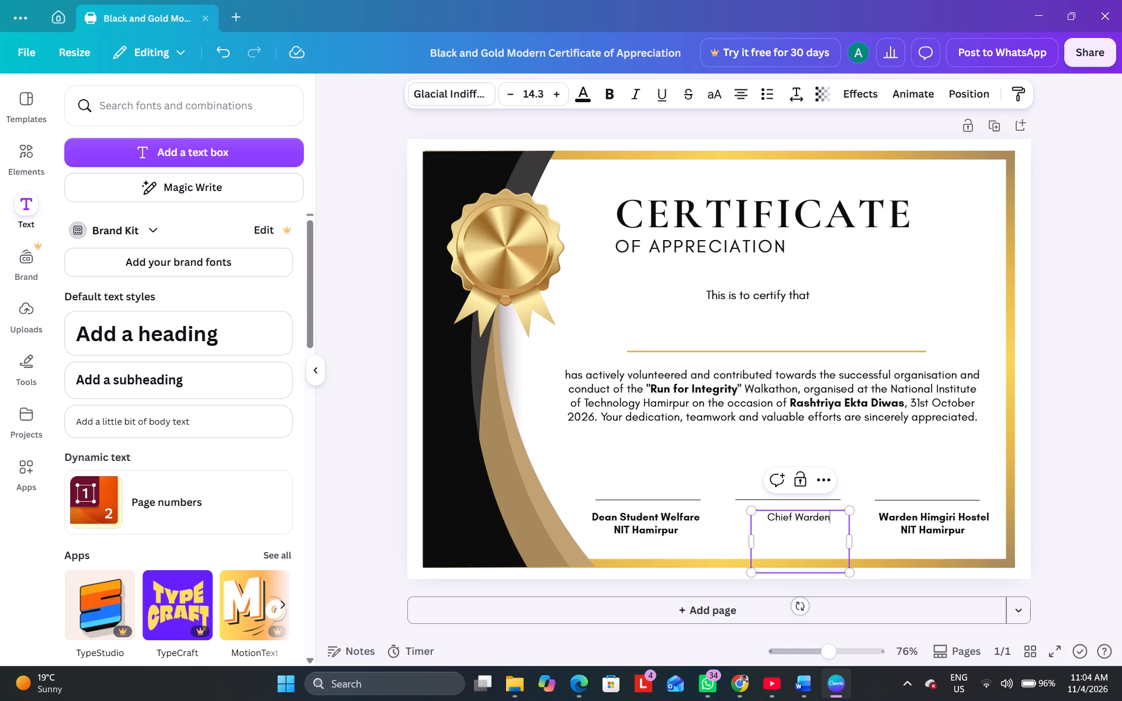
{"action": "left_click", "coordinate": [830, 516]}
{"action": "key", "text": "Return"}
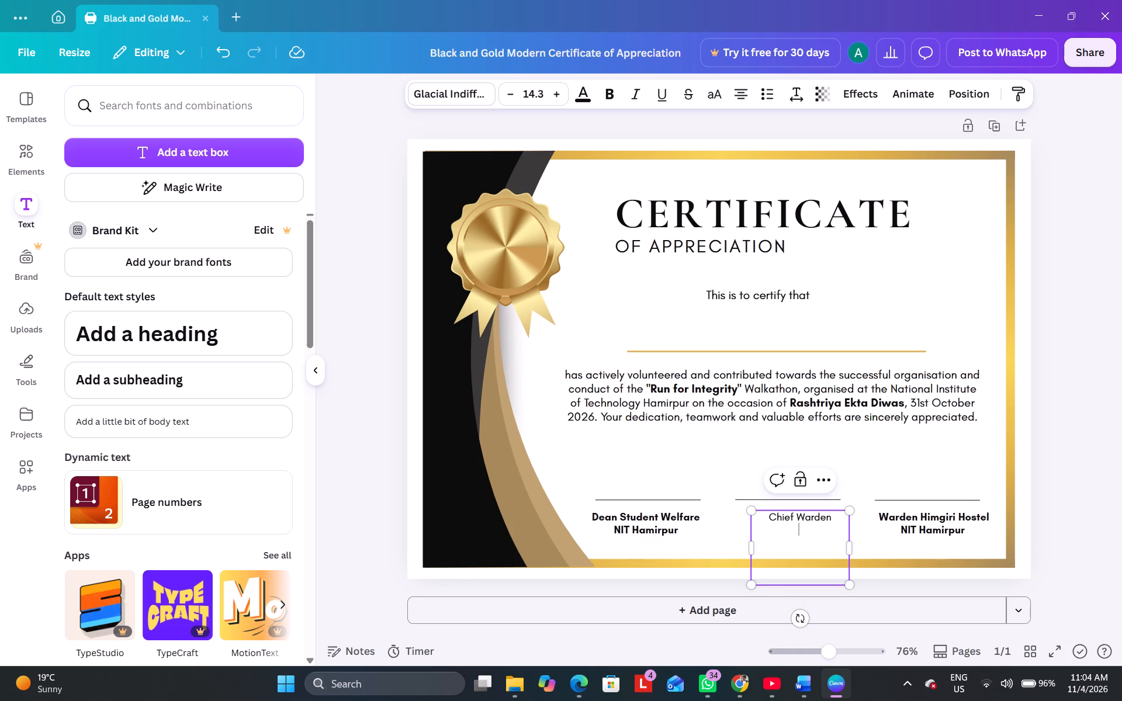
{"action": "type", "text": "NIT H"}
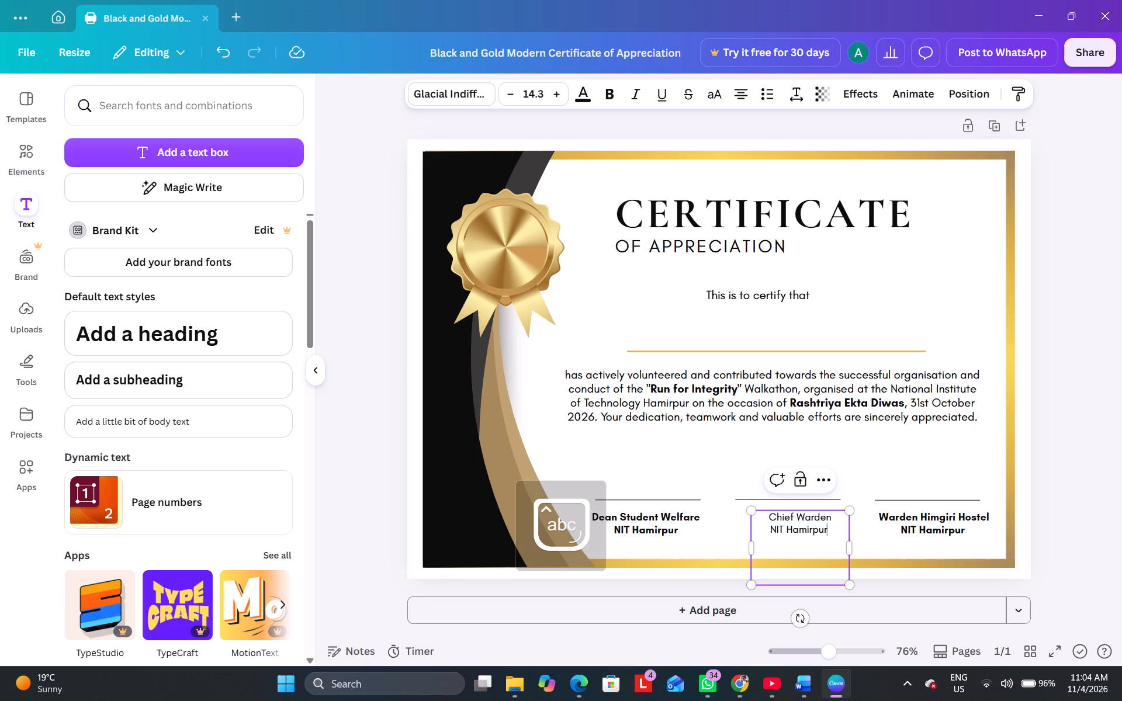
Make the whole "Chief Warden NIT Hamirpur" label bold and deselect it.
{"action": "key", "text": "ctrl+a"}
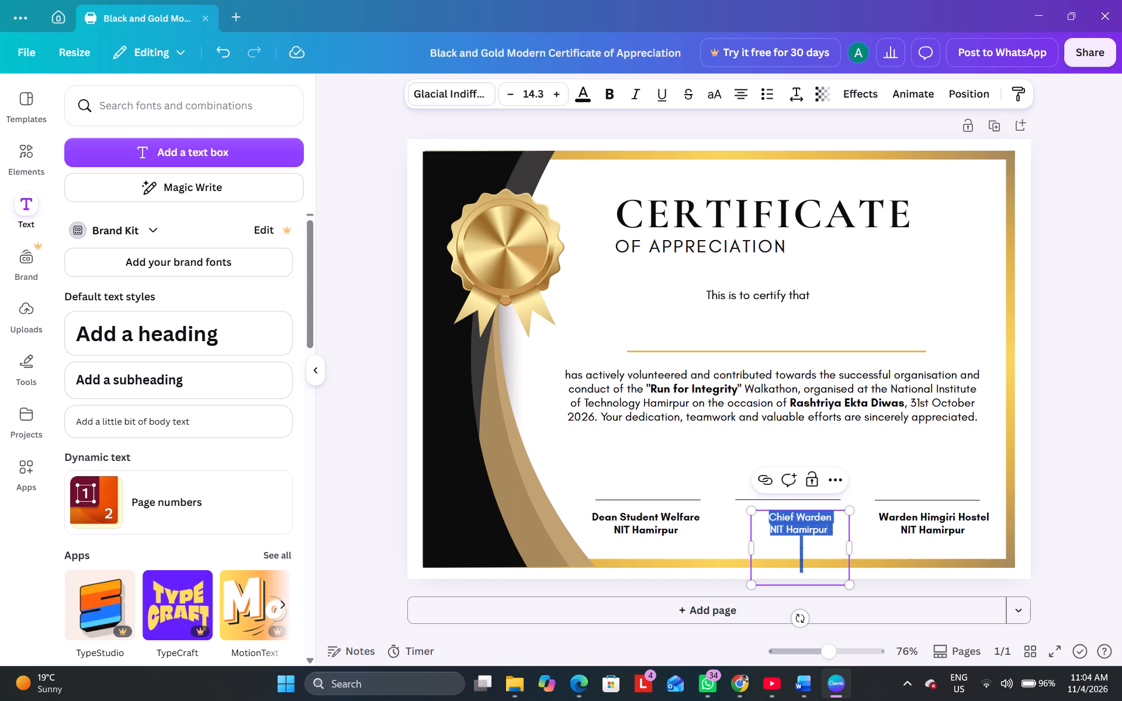
{"action": "key", "text": "ctrl+b"}
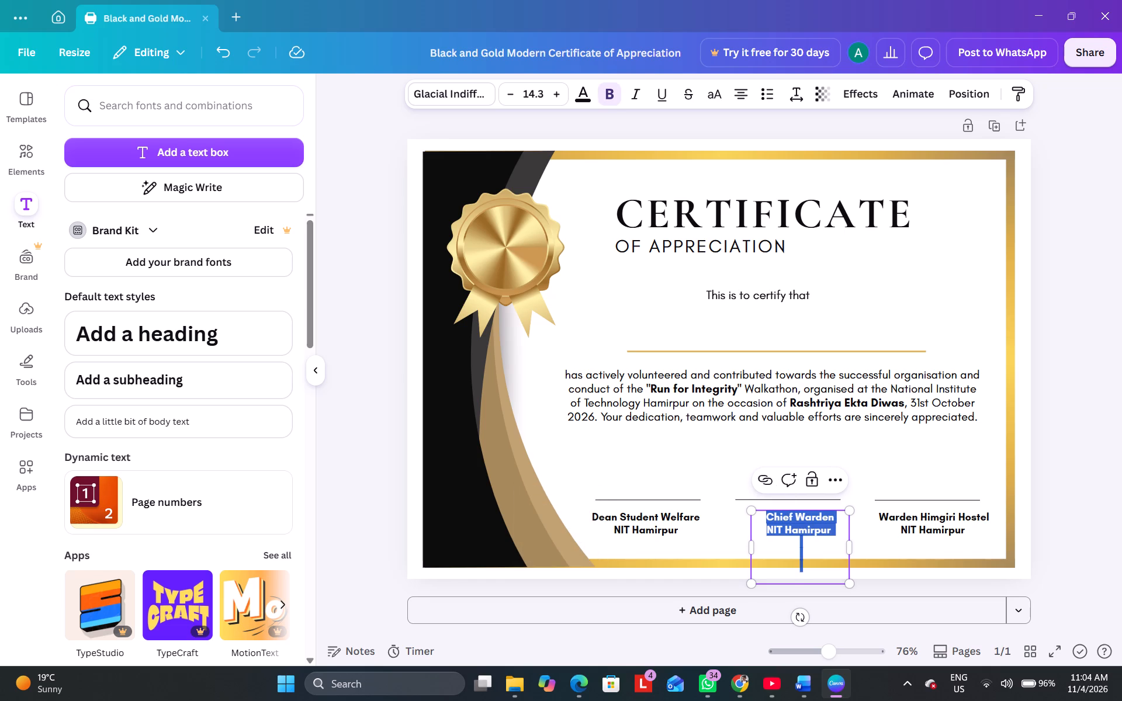
{"action": "left_click", "coordinate": [722, 474]}
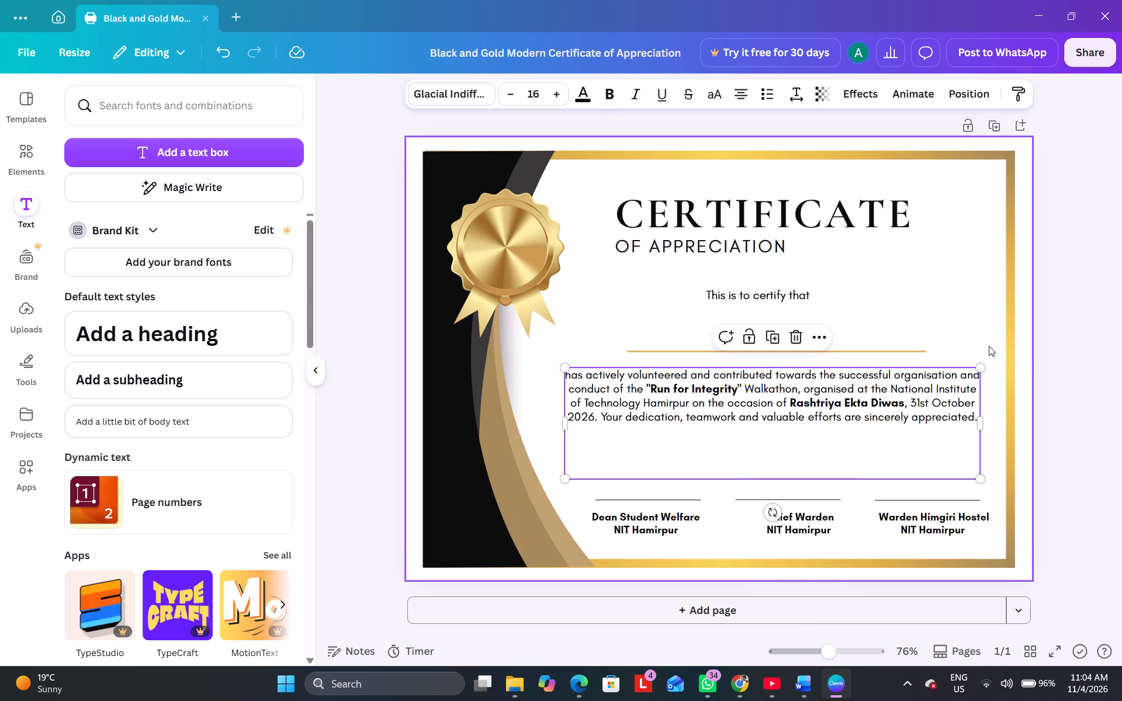
{"action": "left_click", "coordinate": [962, 313]}
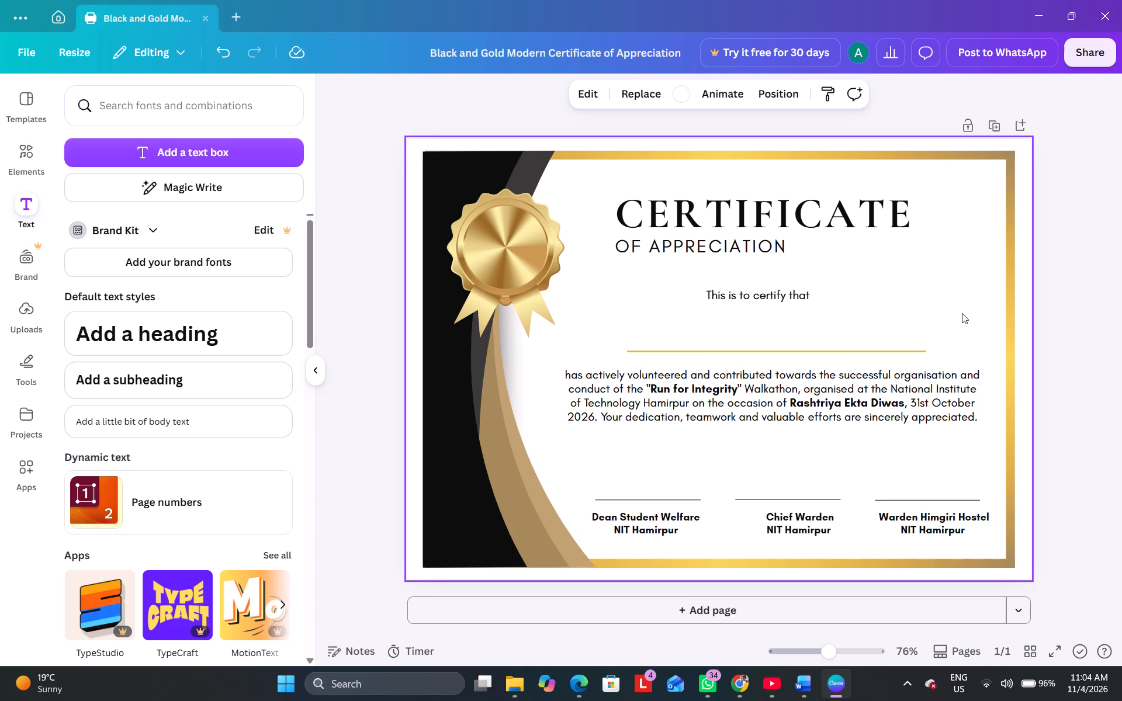
Move all three signatory labels slightly up, closer to and centred under their signature lines, keeping them level with each other.
{"action": "left_click", "coordinate": [938, 533]}
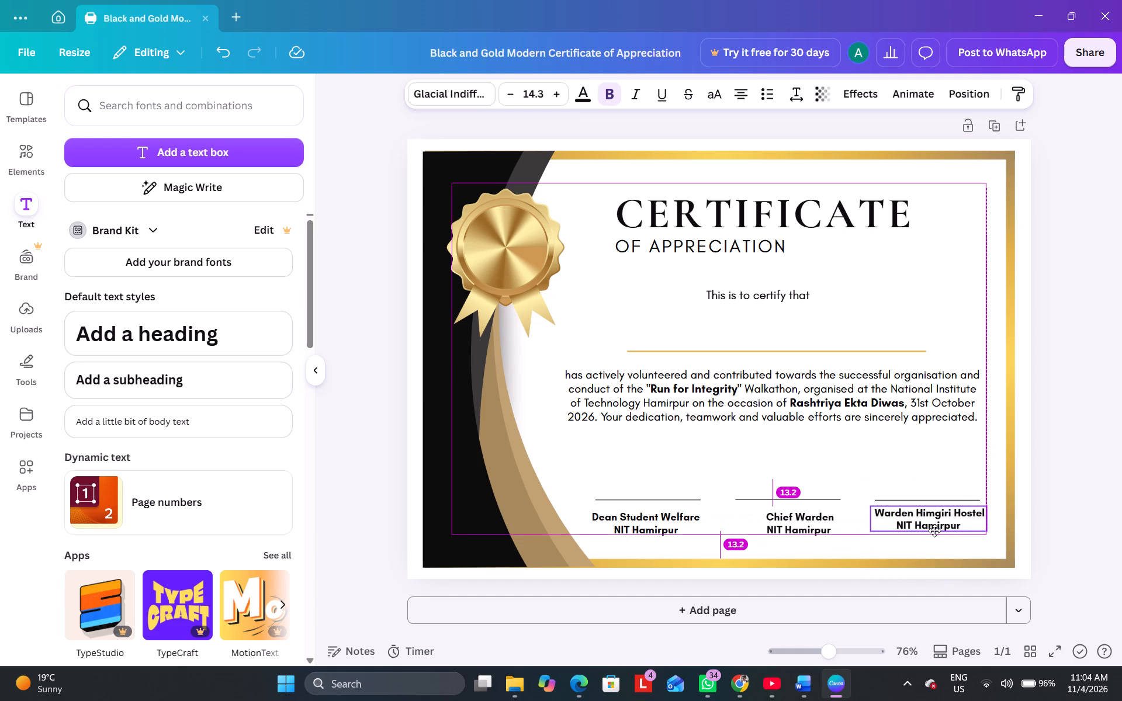
{"action": "left_click_drag", "start_coordinate": [821, 537], "coordinate": [813, 534]}
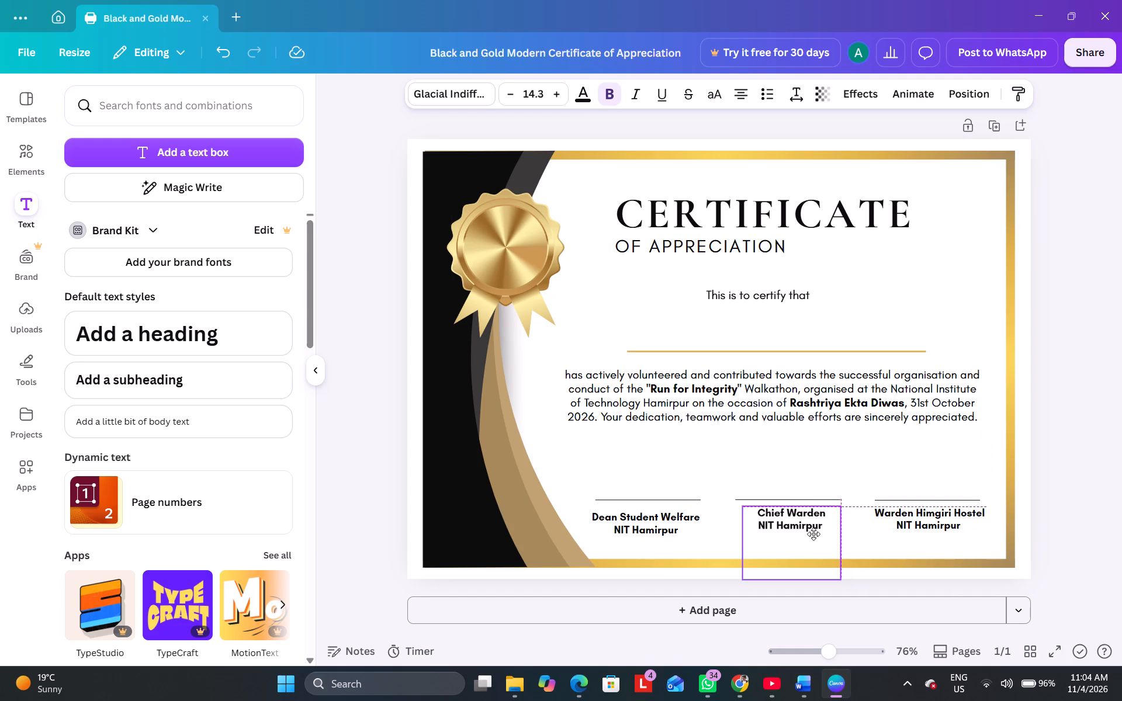
{"action": "left_click_drag", "start_coordinate": [813, 534], "coordinate": [809, 533]}
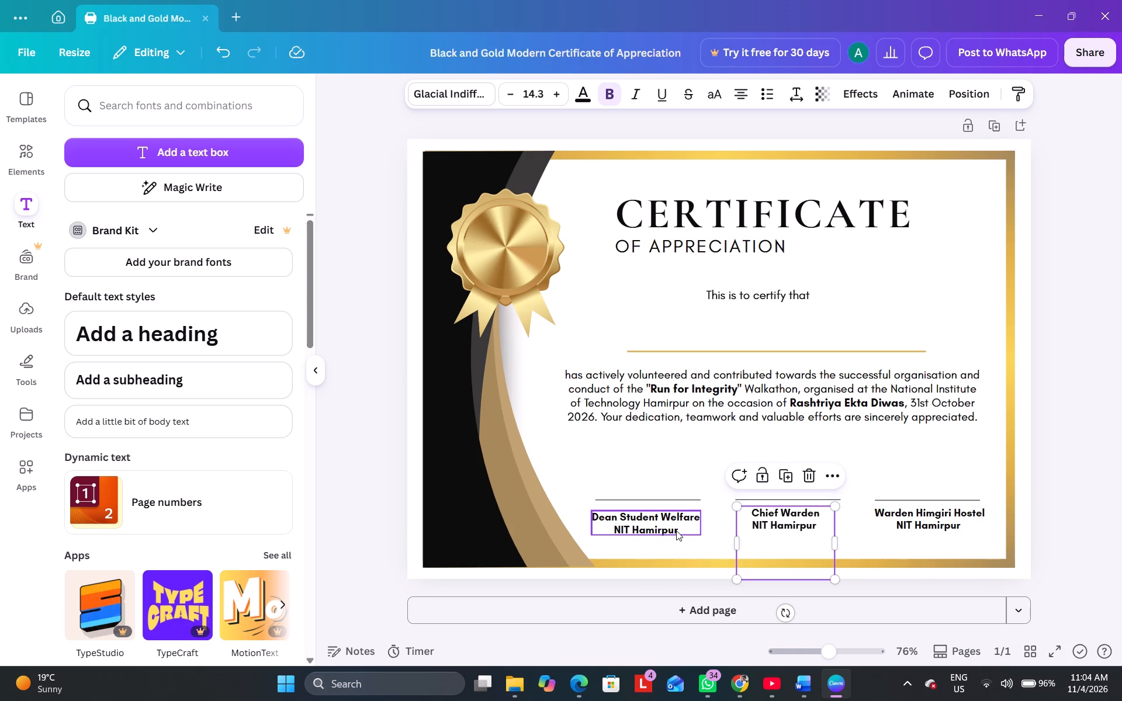
{"action": "left_click", "coordinate": [676, 530]}
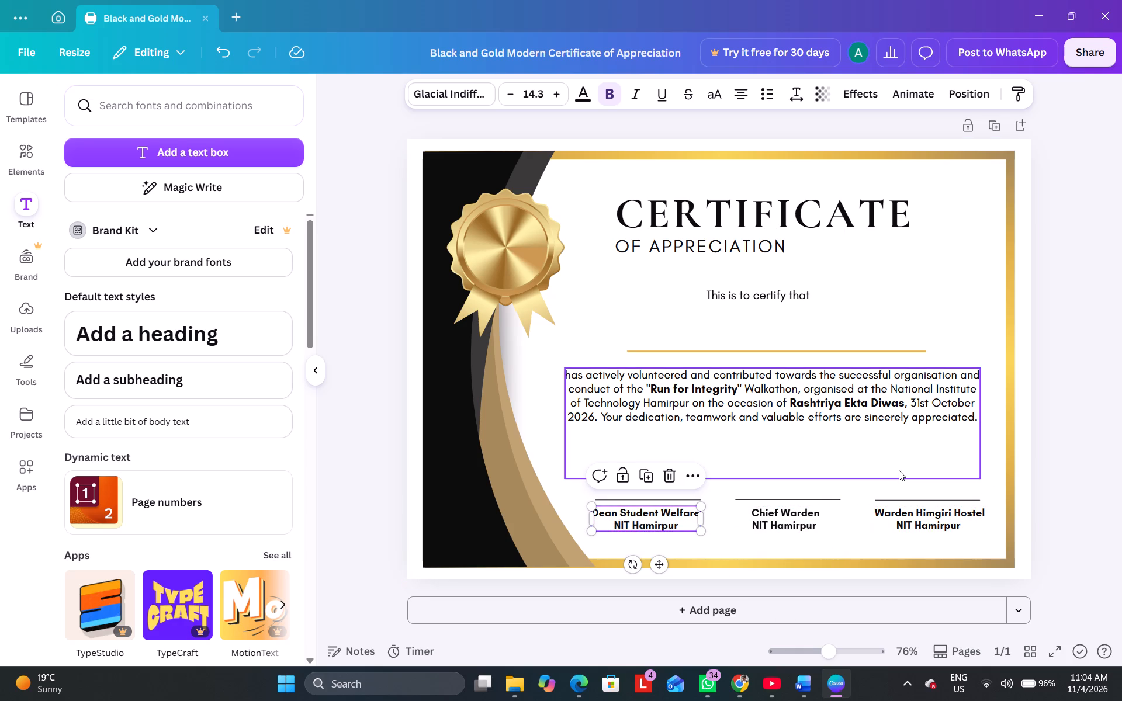
Deselect the "Dean Student Welfare" label and open the sharing and export options for the finished certificate.
{"action": "left_click", "coordinate": [1078, 322]}
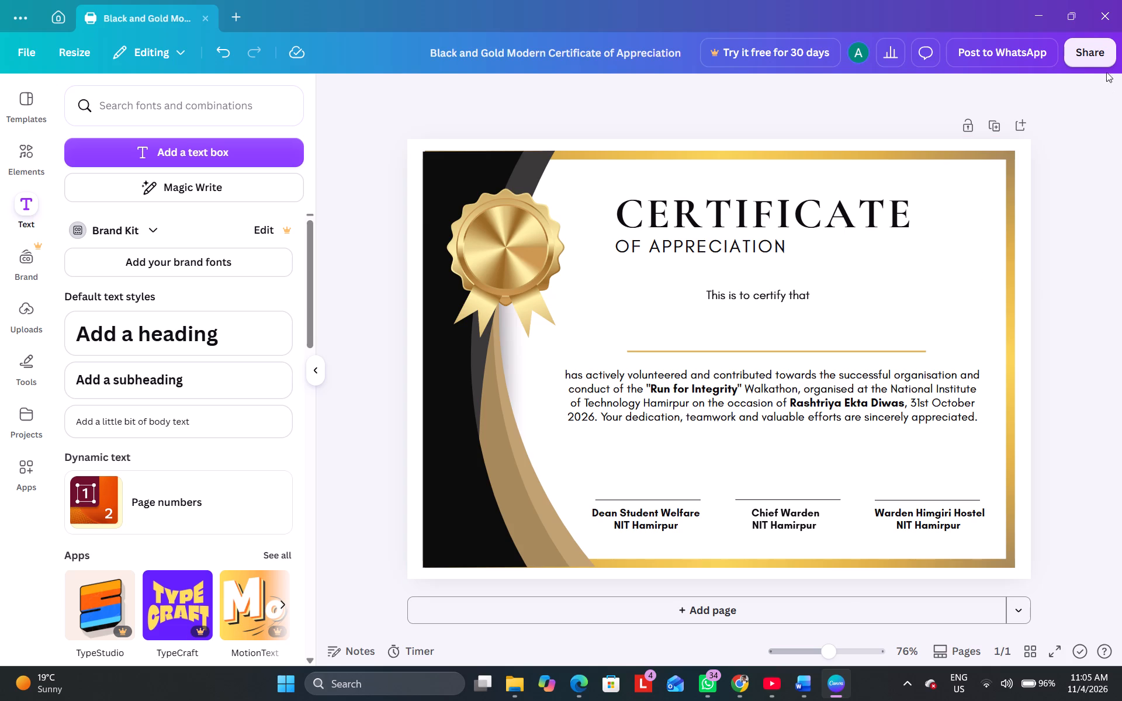
{"action": "left_click", "coordinate": [1092, 60]}
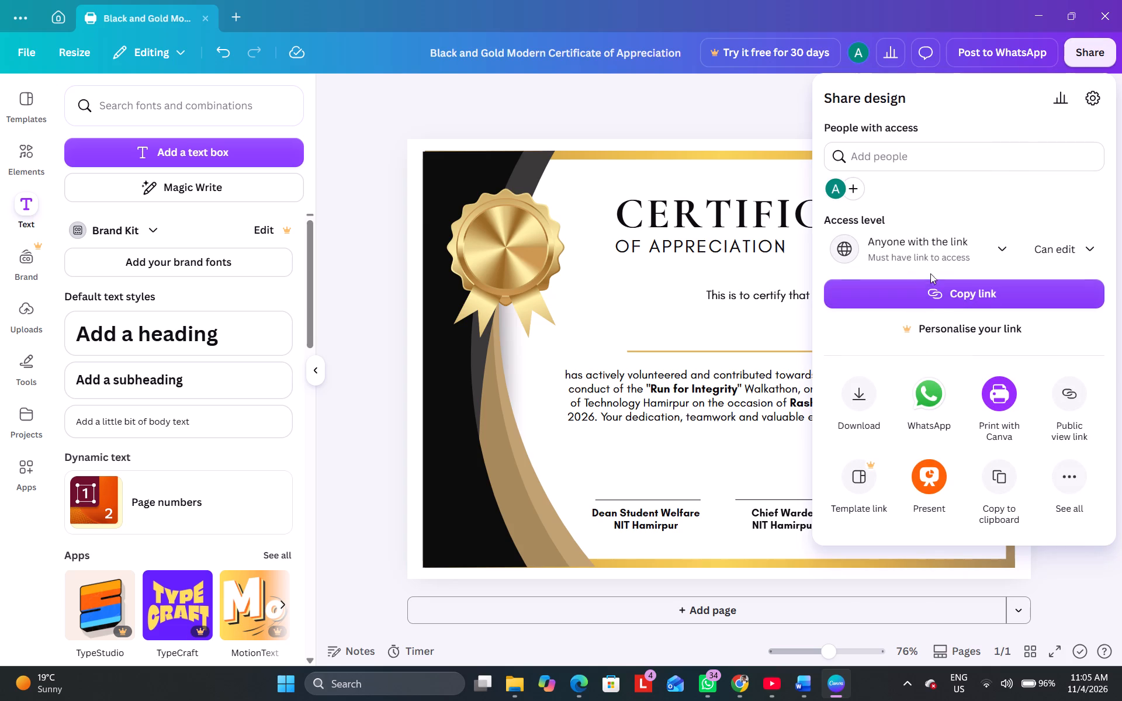
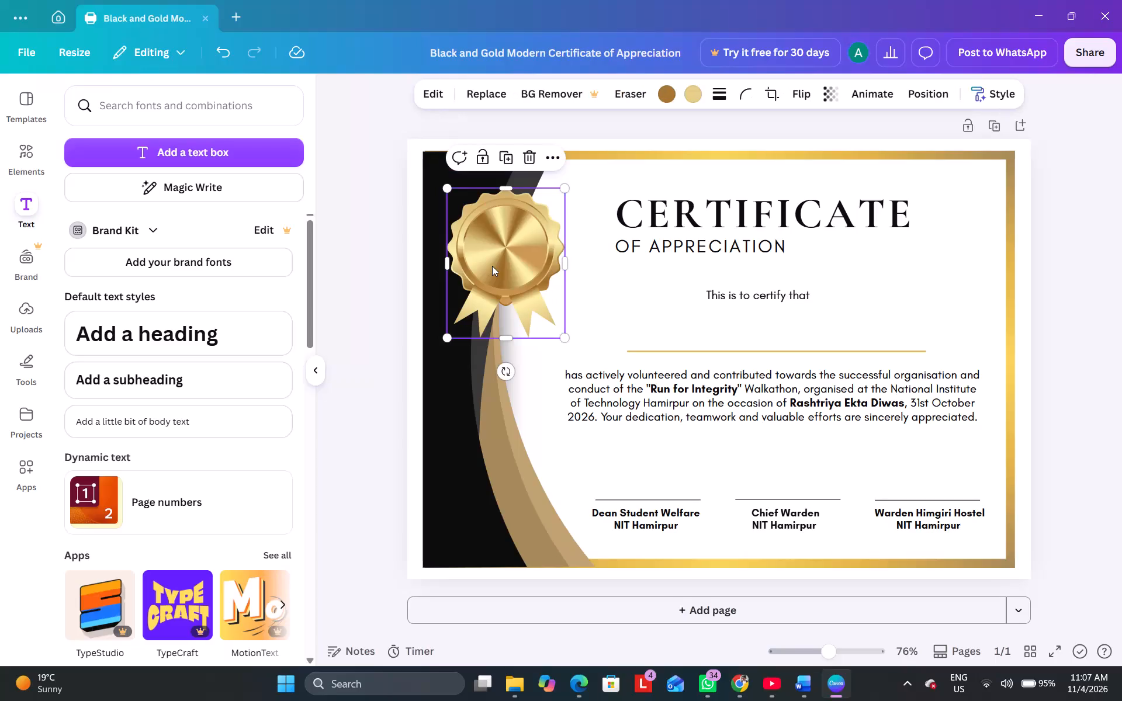
Move the gold ribbon badge from the black band to the certificate's upper-right corner and shrink it to clear the "CERTIFICATE" heading.
{"action": "left_click_drag", "start_coordinate": [492, 266], "coordinate": [761, 265]}
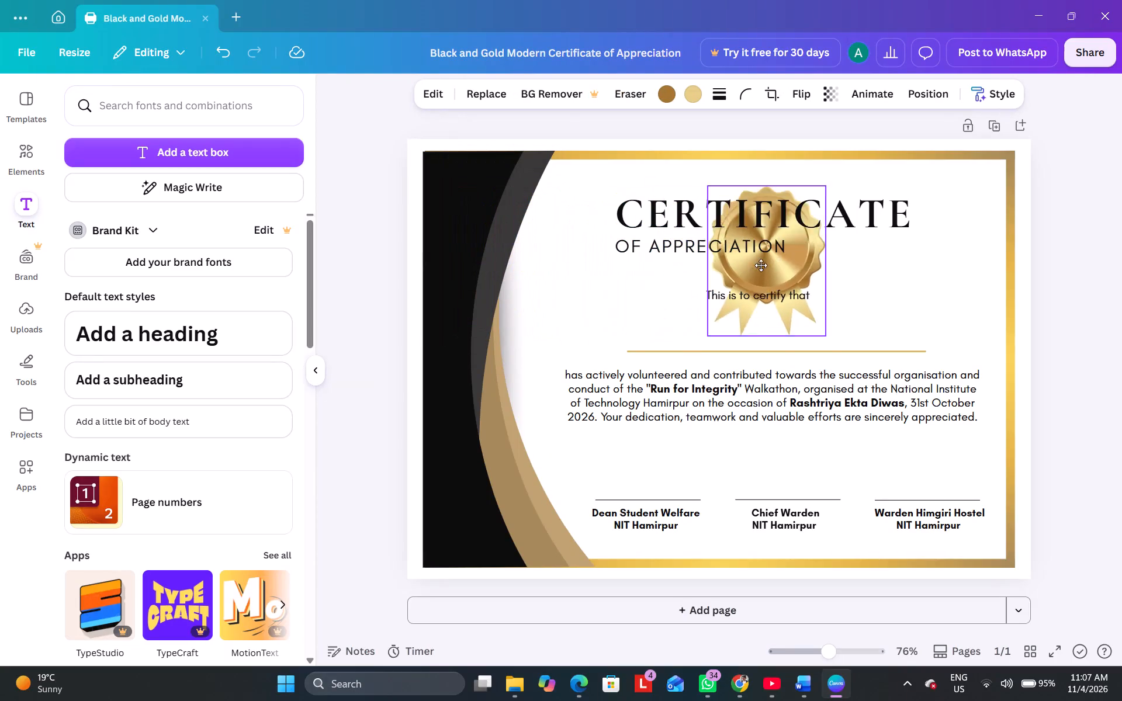
{"action": "left_click_drag", "start_coordinate": [761, 265], "coordinate": [941, 235]}
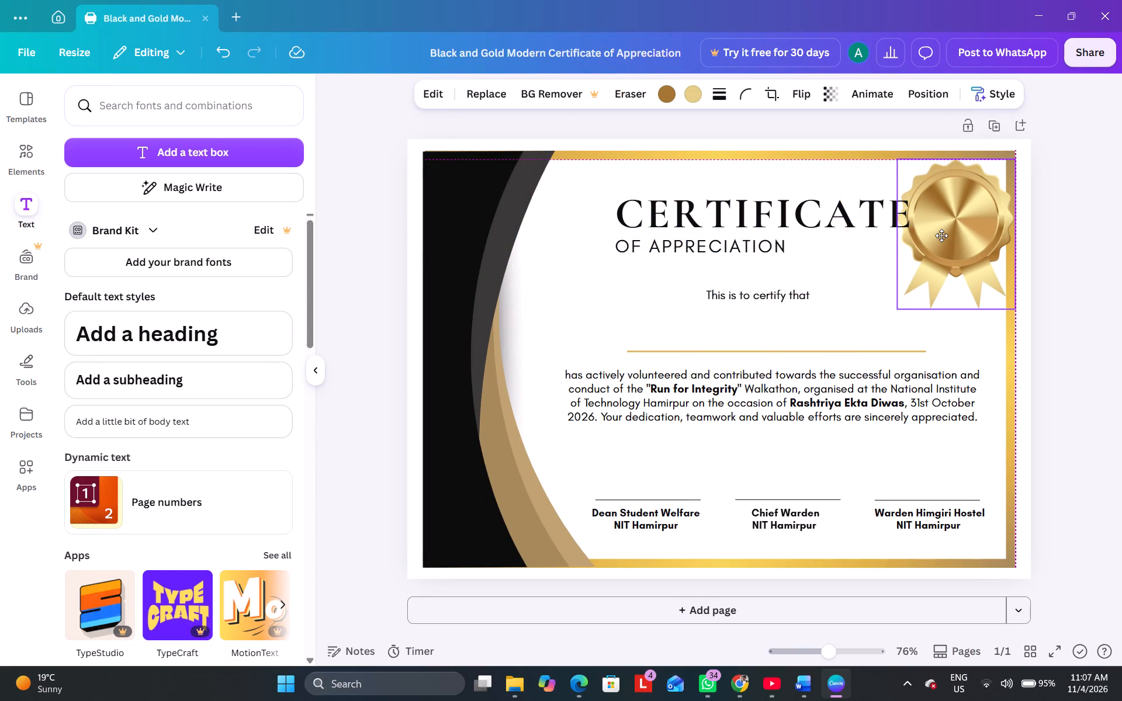
{"action": "left_click_drag", "start_coordinate": [941, 235], "coordinate": [941, 234]}
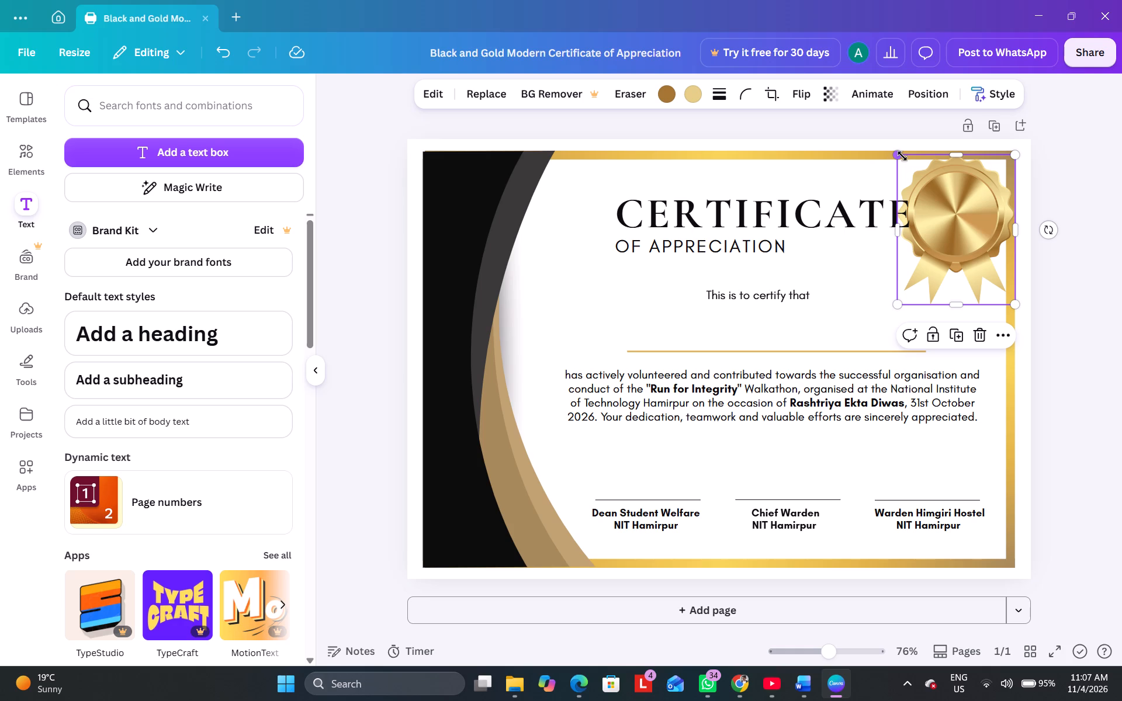
{"action": "left_click_drag", "start_coordinate": [902, 156], "coordinate": [962, 206]}
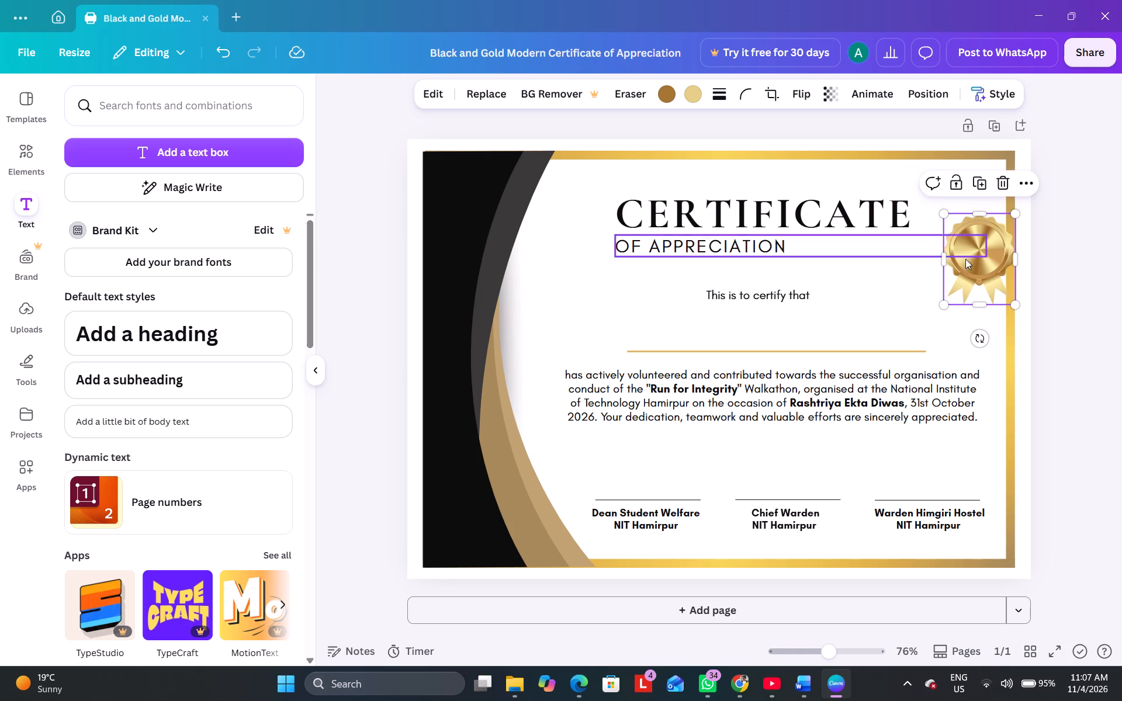
Move the gold medal badge up into the certificate's upper-right corner, just beside the CERTIFICATE heading.
{"action": "left_click_drag", "start_coordinate": [990, 282], "coordinate": [972, 244]}
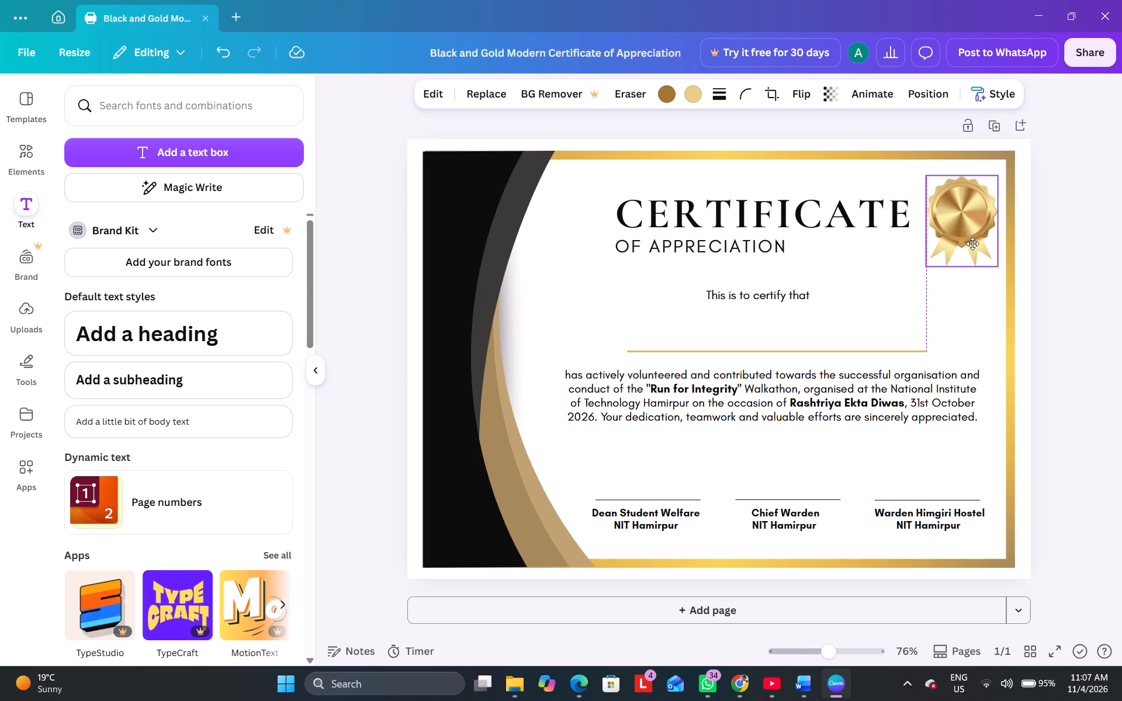
{"action": "left_click_drag", "start_coordinate": [972, 244], "coordinate": [975, 238]}
Rotate the black and gold curved side shape by 180°.
{"action": "left_click", "coordinate": [460, 297]}
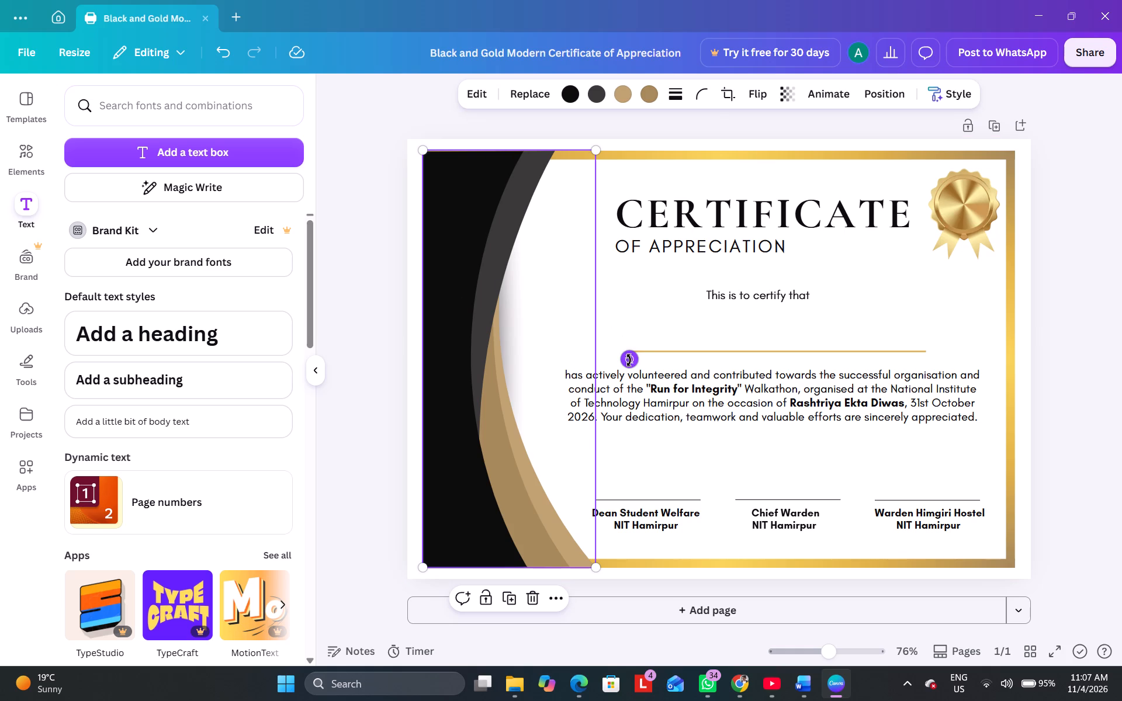
{"action": "left_click_drag", "start_coordinate": [629, 360], "coordinate": [420, 452]}
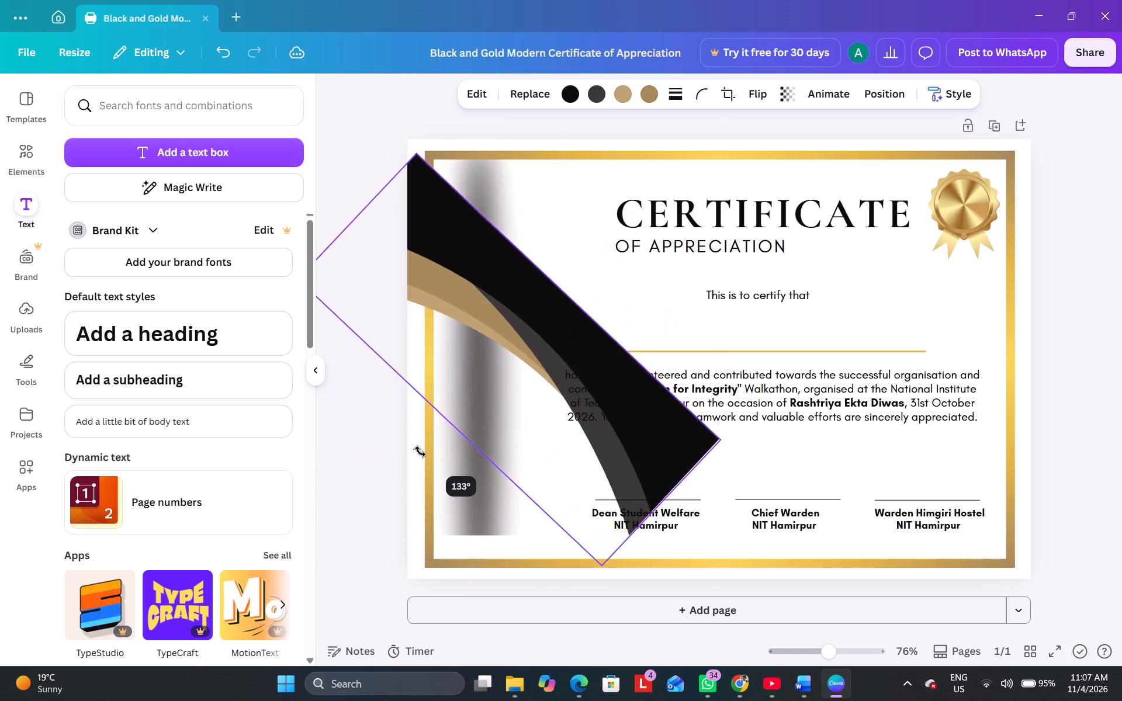
{"action": "left_click_drag", "start_coordinate": [420, 452], "coordinate": [254, 456]}
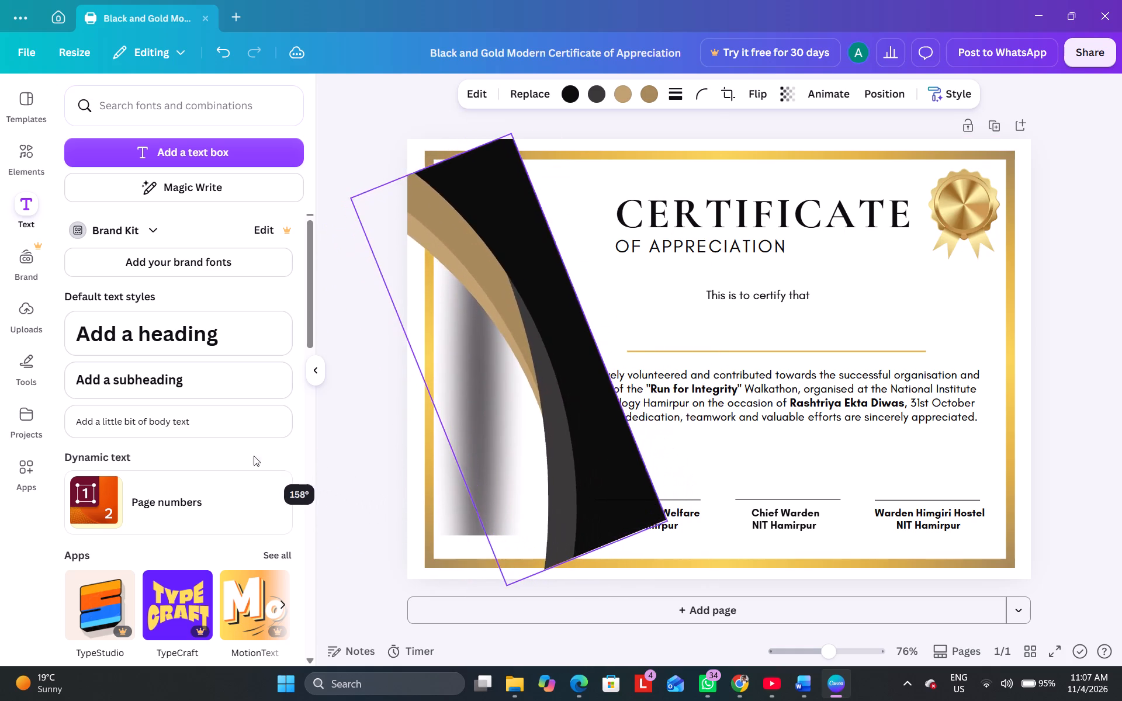
{"action": "left_click_drag", "start_coordinate": [254, 456], "coordinate": [116, 372]}
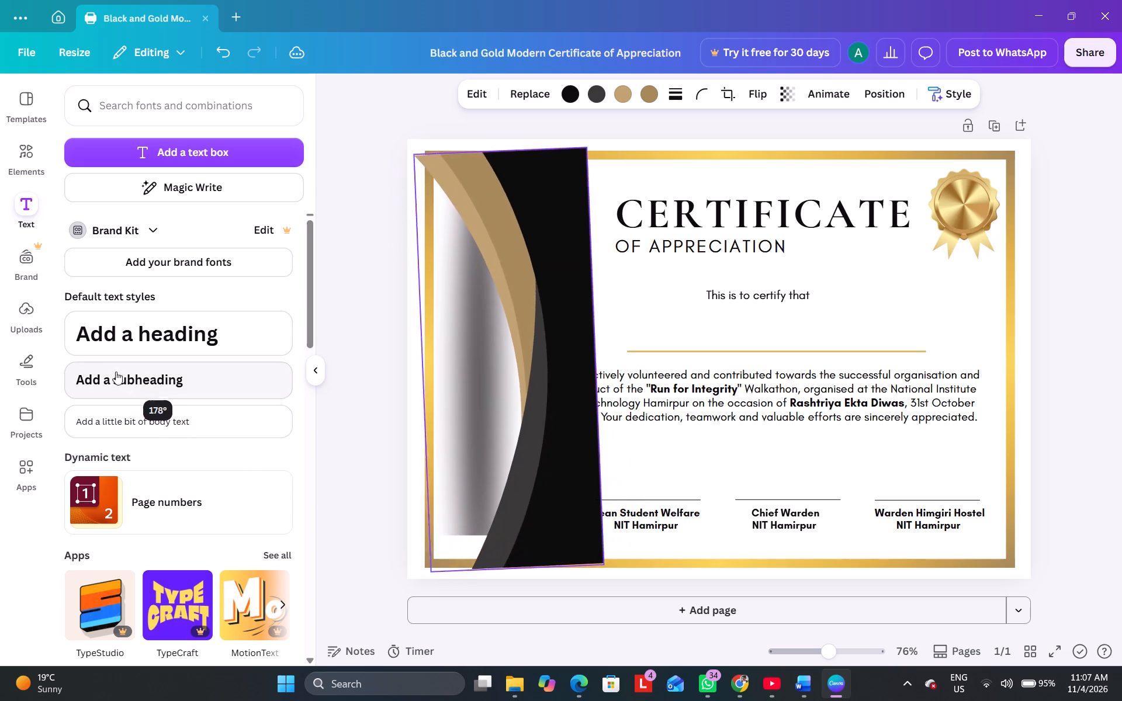
{"action": "left_click_drag", "start_coordinate": [116, 372], "coordinate": [102, 363]}
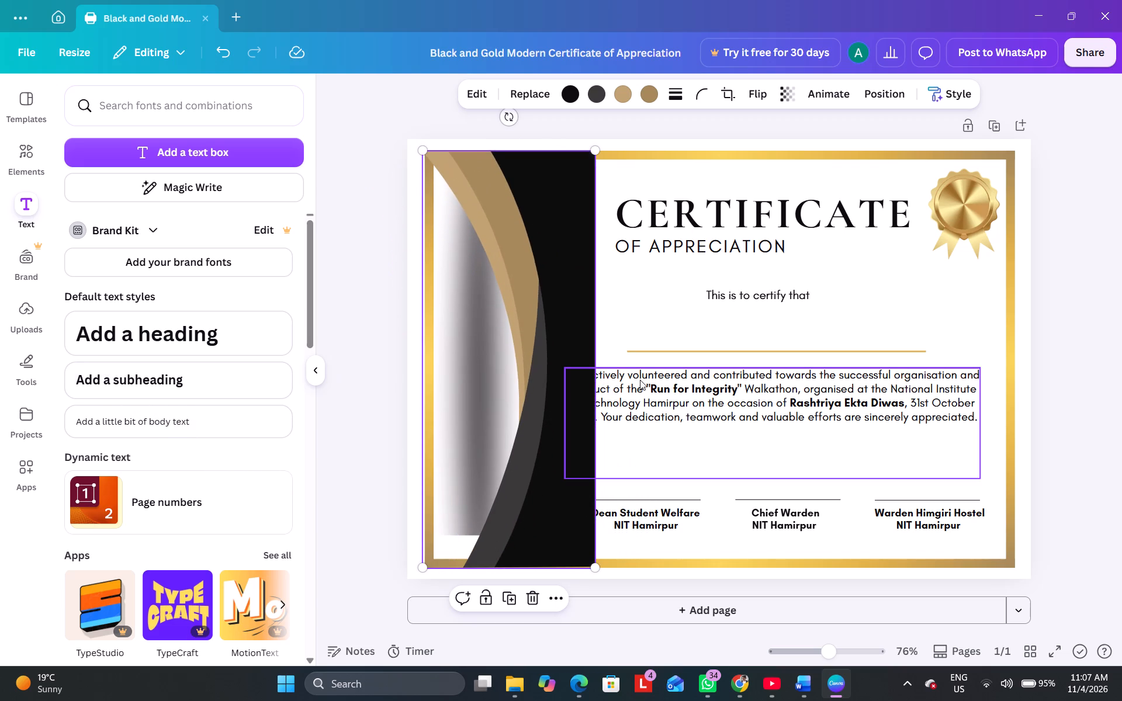
Move the rotated black and gold curved shape across to the certificate's right edge, roughly level with the border's top.
{"action": "left_click_drag", "start_coordinate": [549, 385], "coordinate": [900, 391]}
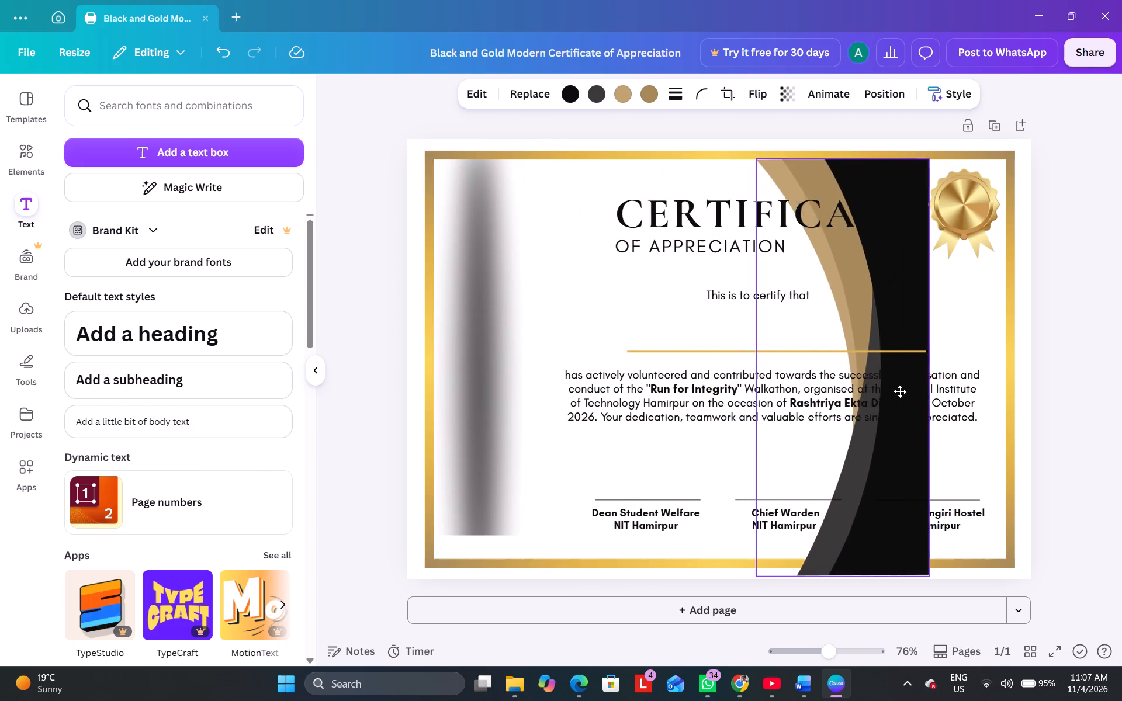
{"action": "left_click_drag", "start_coordinate": [900, 391], "coordinate": [972, 388]}
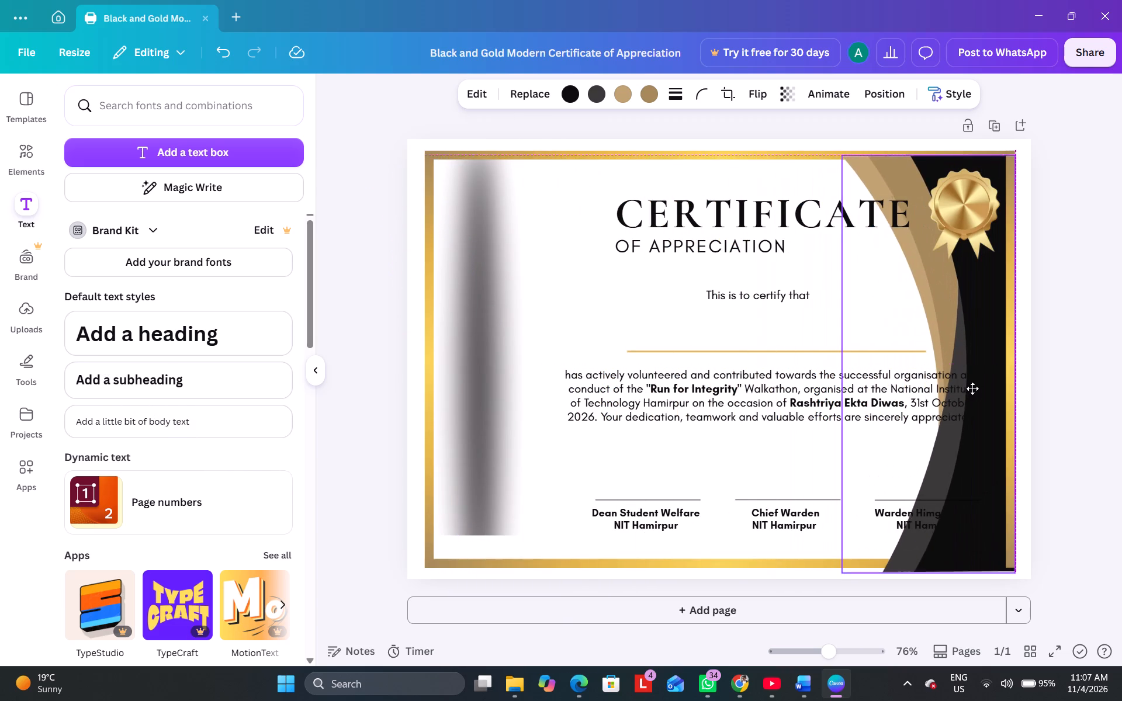
{"action": "left_click_drag", "start_coordinate": [972, 388], "coordinate": [976, 386]}
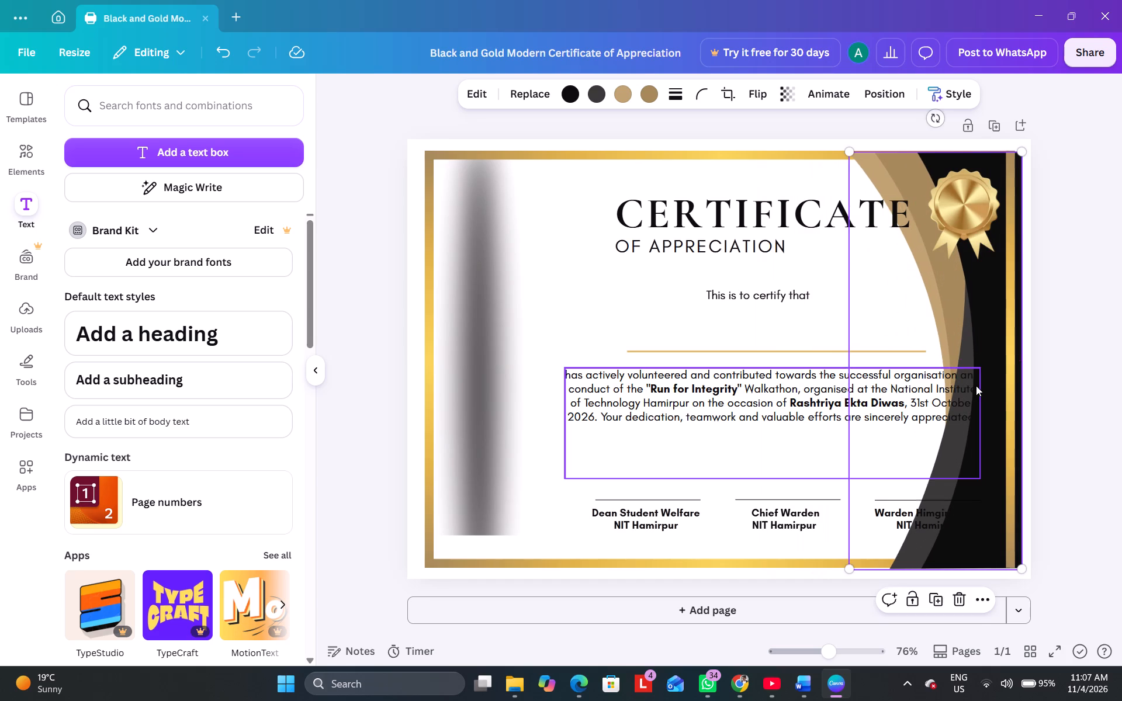
Set the curved shape's transparency to 24 and deselect it.
{"action": "left_click", "coordinate": [981, 325]}
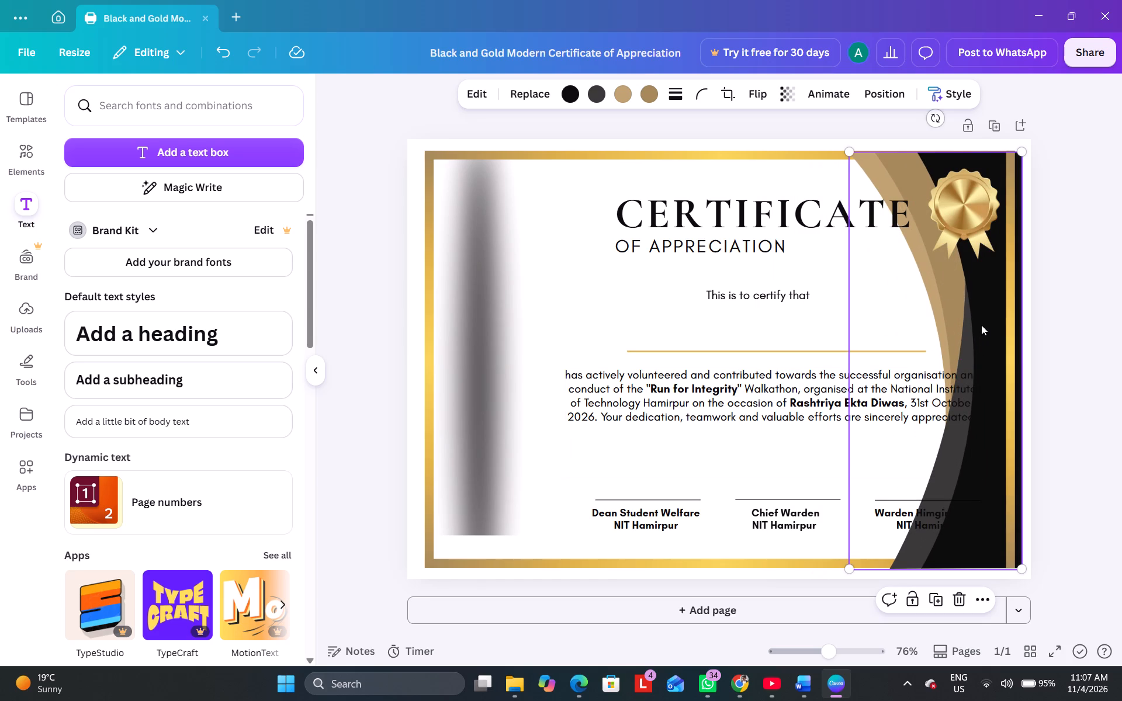
{"action": "left_click", "coordinate": [999, 306]}
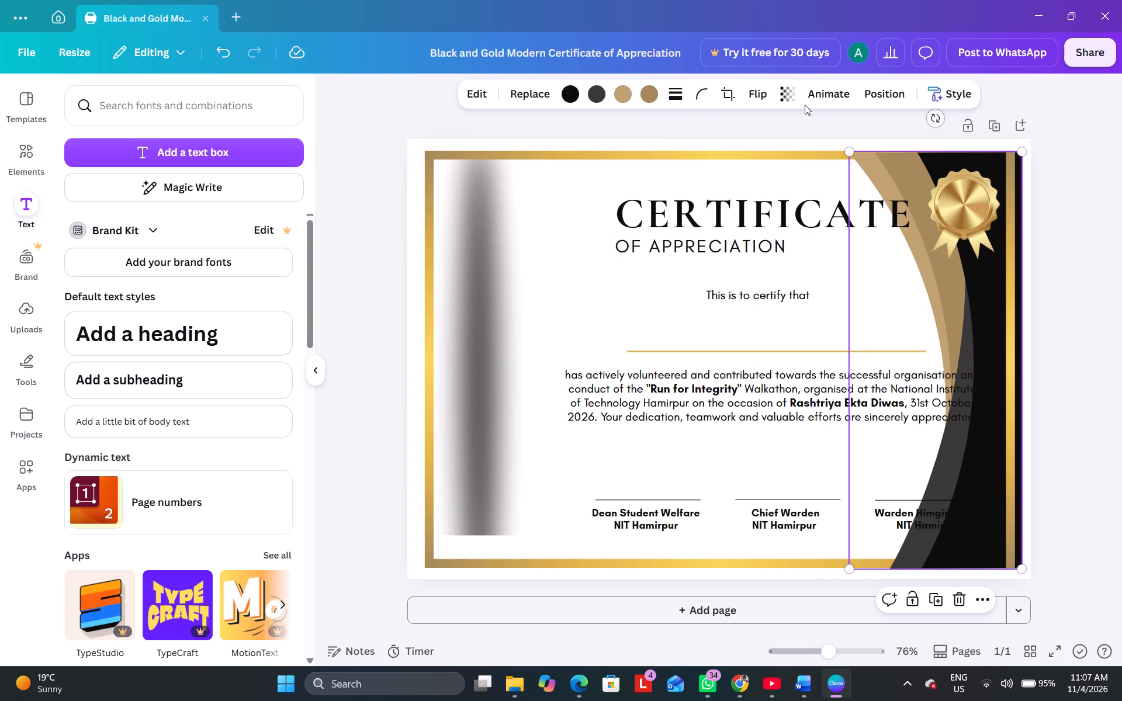
{"action": "left_click", "coordinate": [788, 93]}
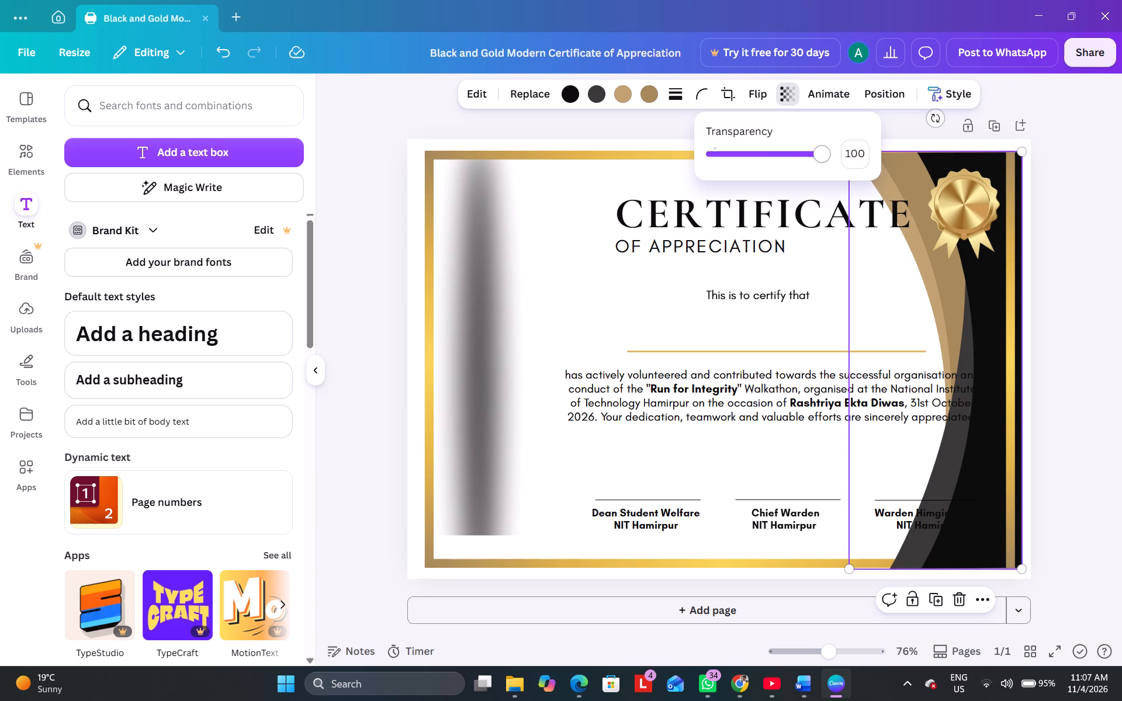
{"action": "left_click_drag", "start_coordinate": [820, 151], "coordinate": [763, 148]}
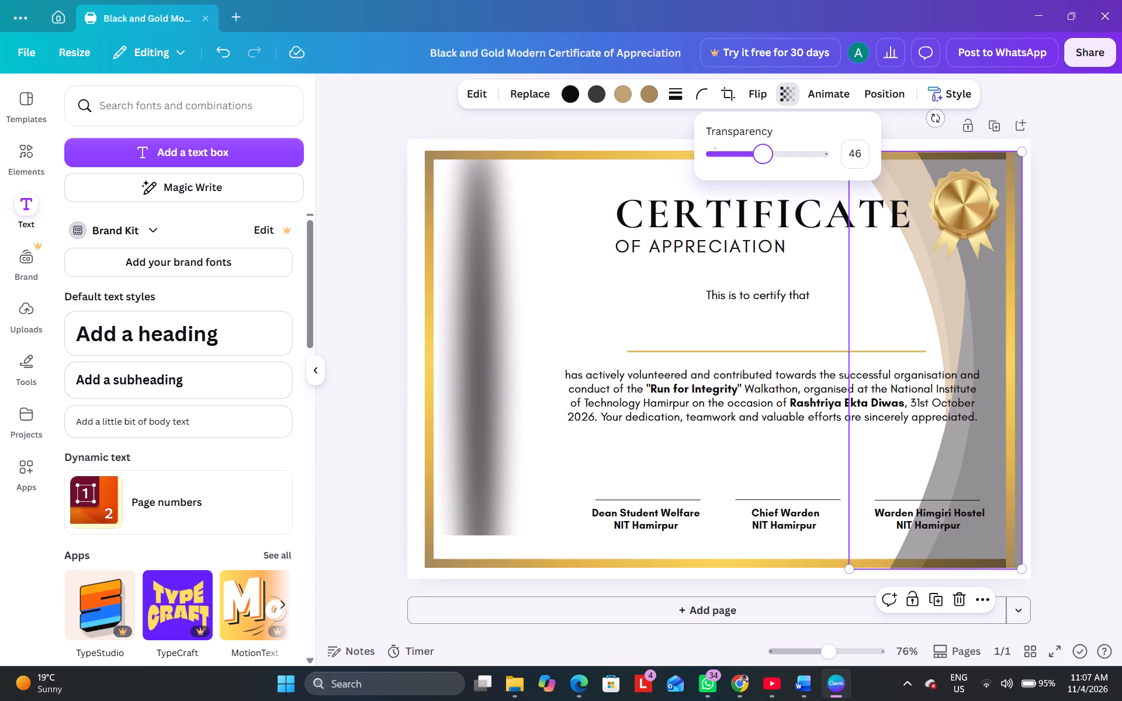
{"action": "left_click_drag", "start_coordinate": [763, 148], "coordinate": [736, 157]}
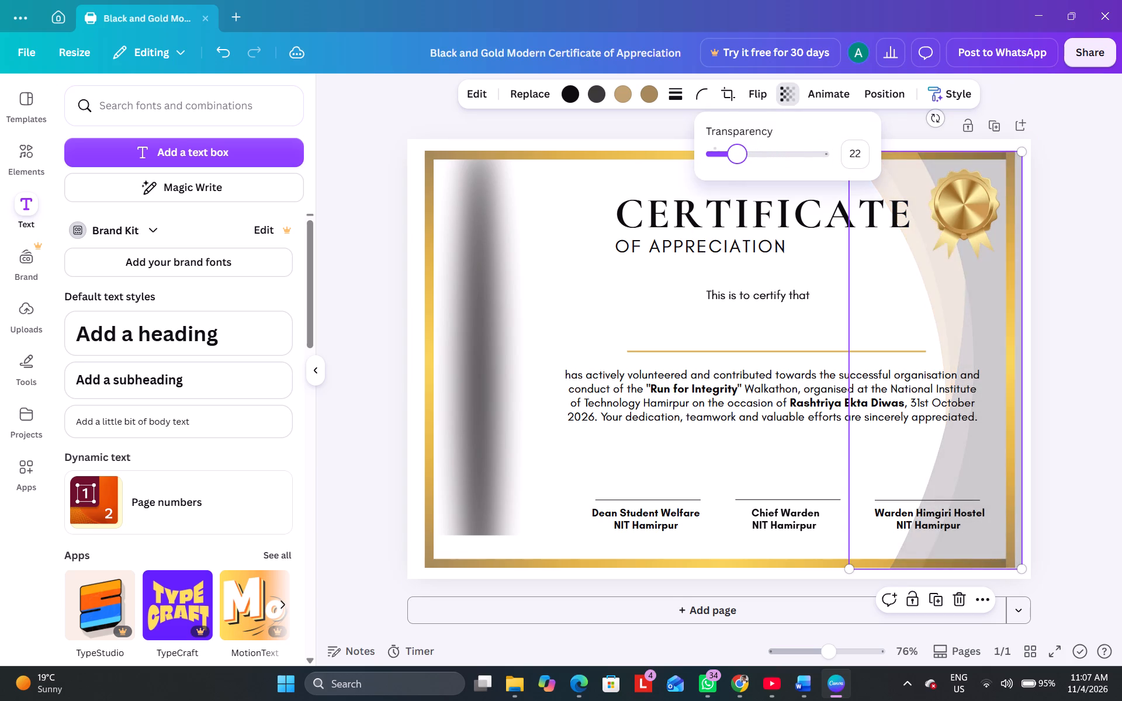
{"action": "left_click_drag", "start_coordinate": [736, 157], "coordinate": [739, 162]}
{"action": "left_click", "coordinate": [556, 279]}
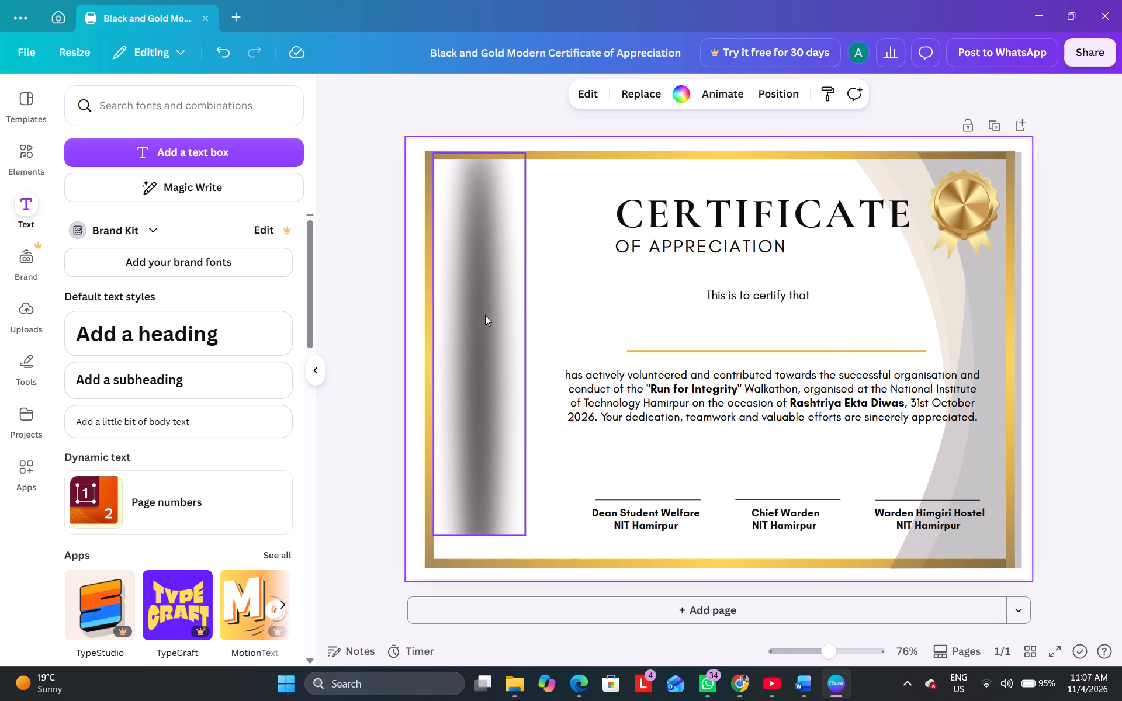
Delete the blurred dark shadow strip along the certificate's left side.
{"action": "left_click", "coordinate": [478, 322]}
{"action": "left_click_drag", "start_coordinate": [478, 322], "coordinate": [483, 322]}
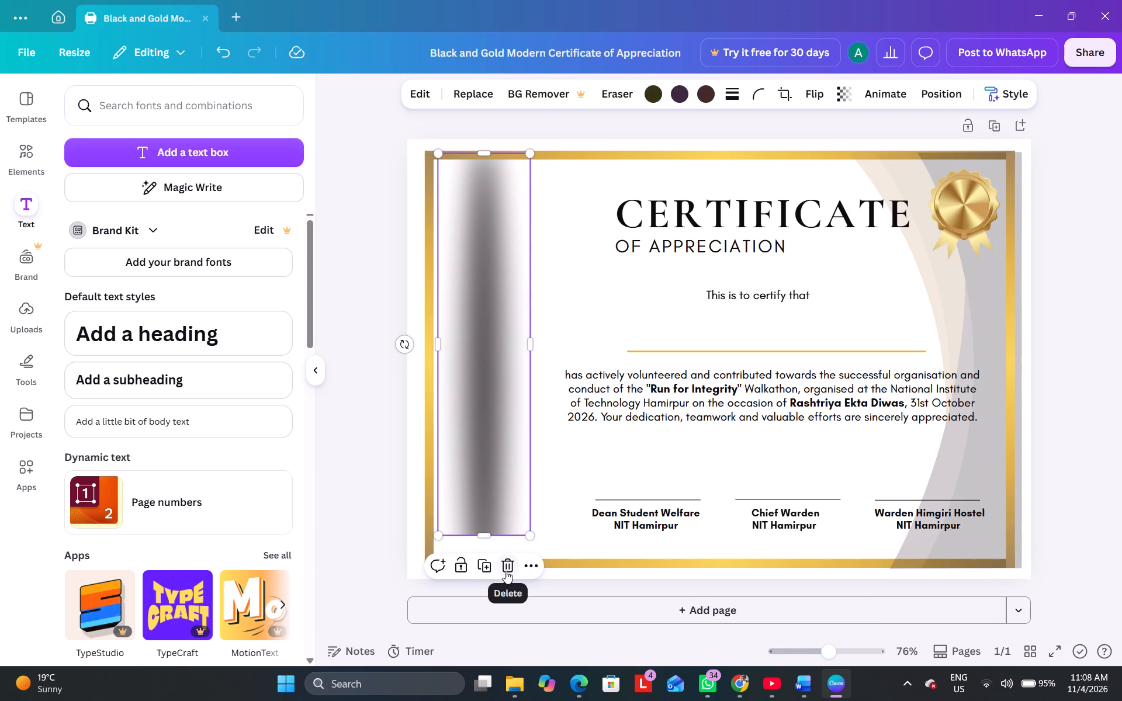
Delete the selected blurred dark shadow strip along the certificate's left side.
{"action": "left_click", "coordinate": [505, 571]}
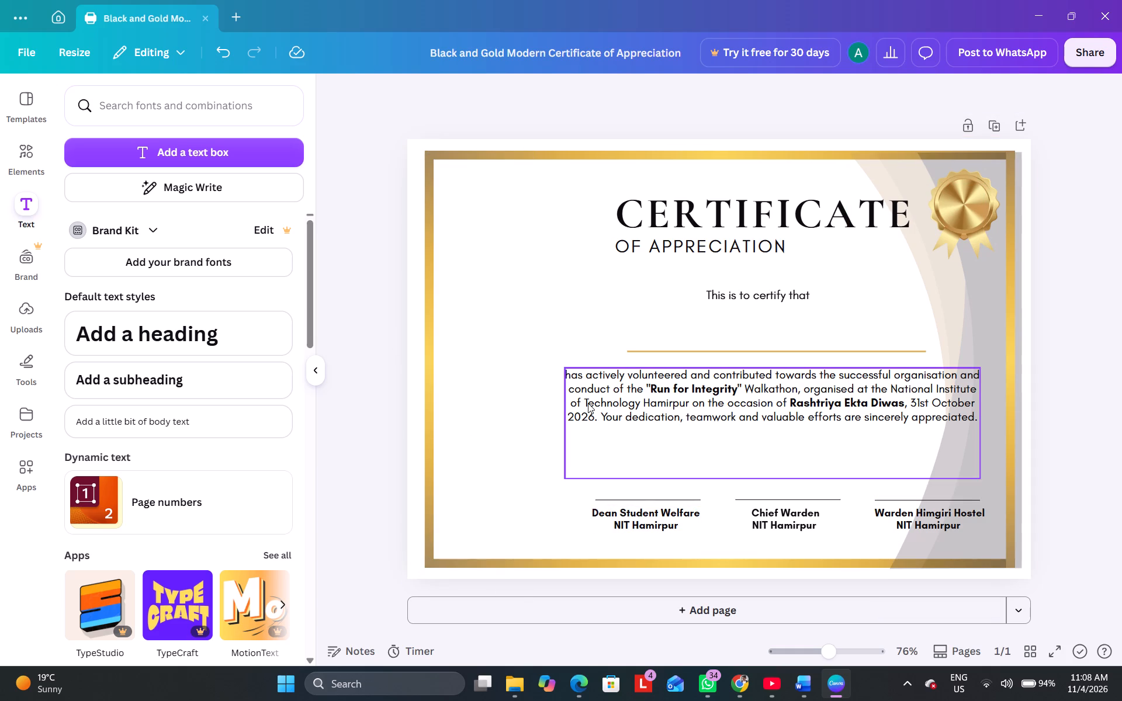
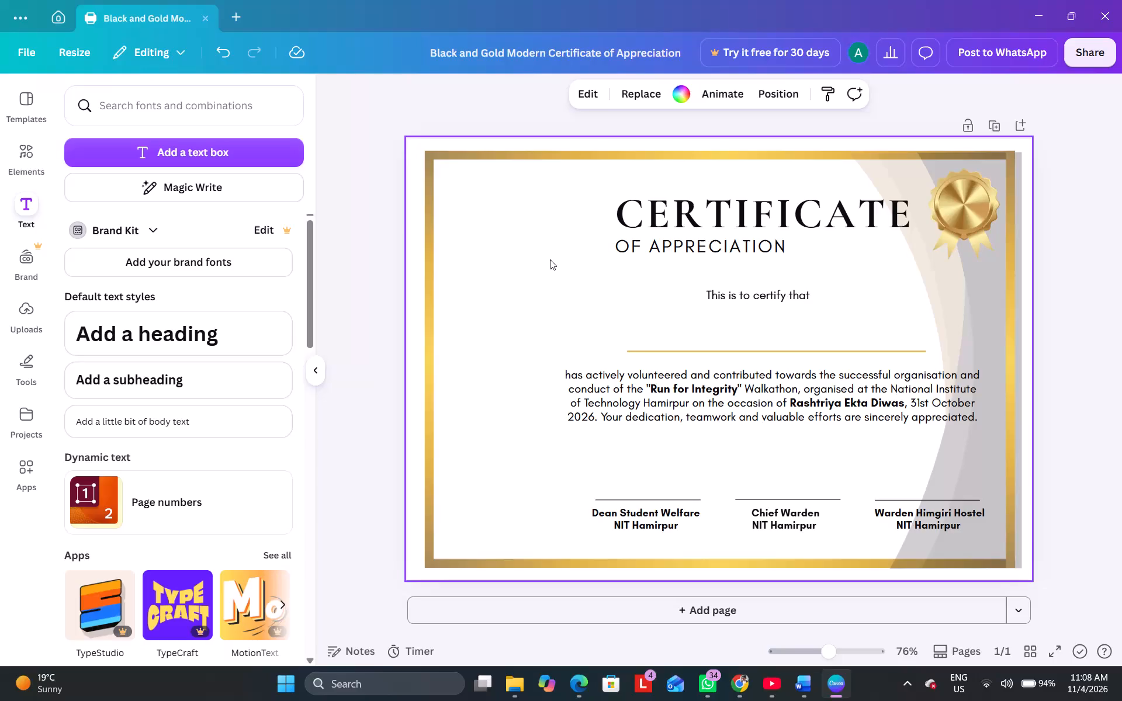
Paste the copied National Institute of Technology Hamirpur logo onto the certificate and shrink it to about 55.5 wide by 54.5 high.
{"action": "key", "text": "ctrl+v"}
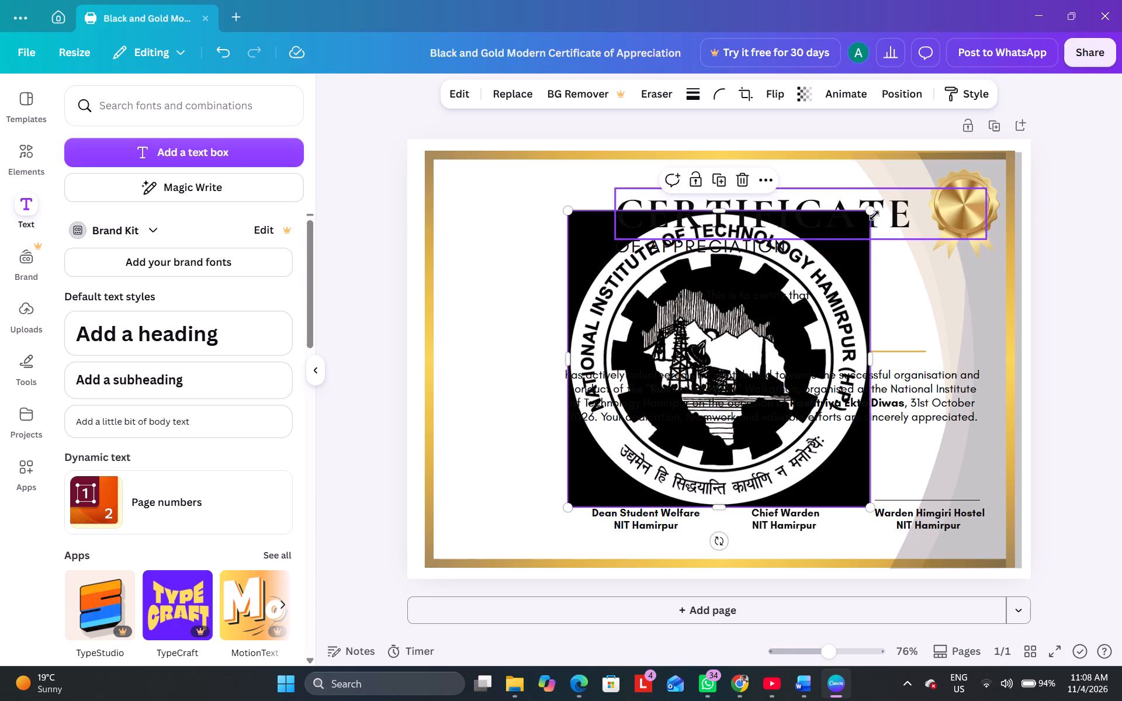
{"action": "left_click_drag", "start_coordinate": [872, 213], "coordinate": [619, 336]}
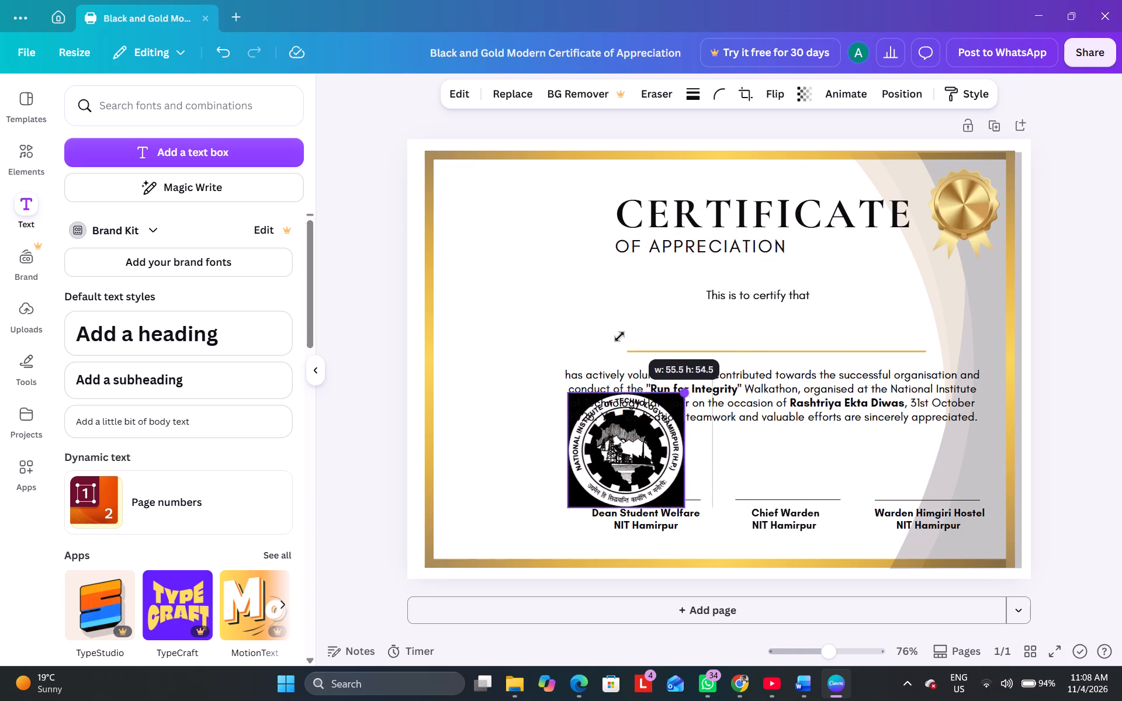
Shrink the National Institute of Technology Hamirpur logo and place it in the certificate's top-left corner, just inside the gold border.
{"action": "left_click_drag", "start_coordinate": [619, 336], "coordinate": [598, 354]}
{"action": "left_click_drag", "start_coordinate": [591, 483], "coordinate": [466, 235]}
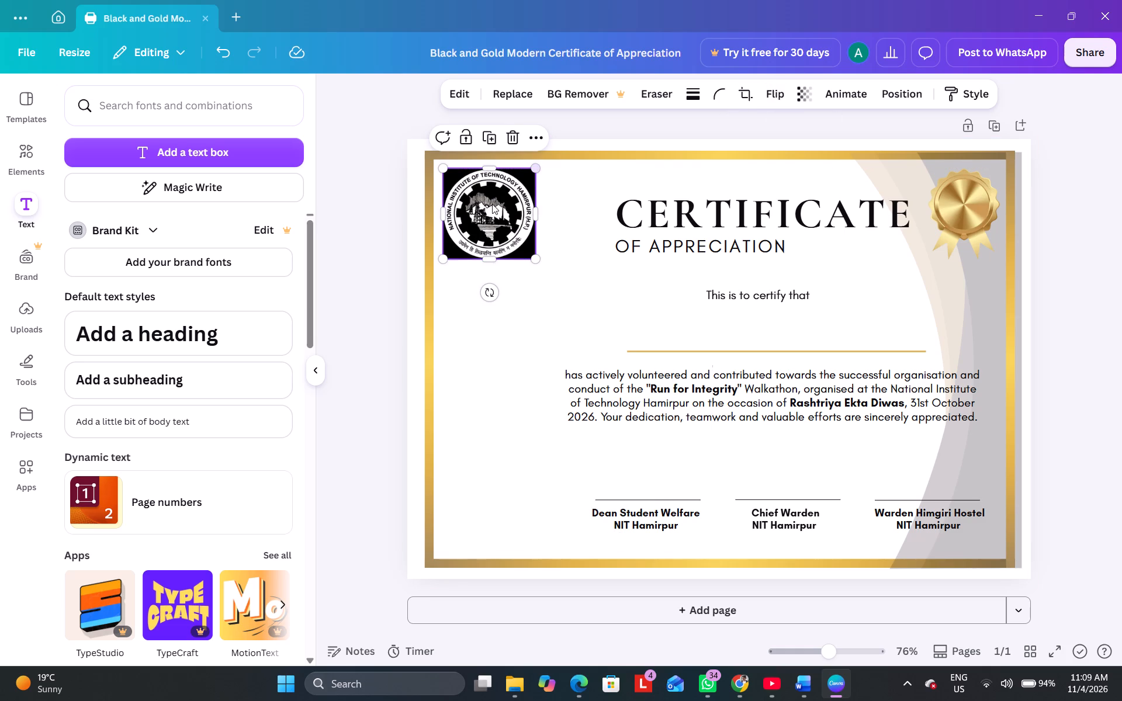
Set the institute logo image as the certificate page's background.
{"action": "left_click", "coordinate": [535, 138]}
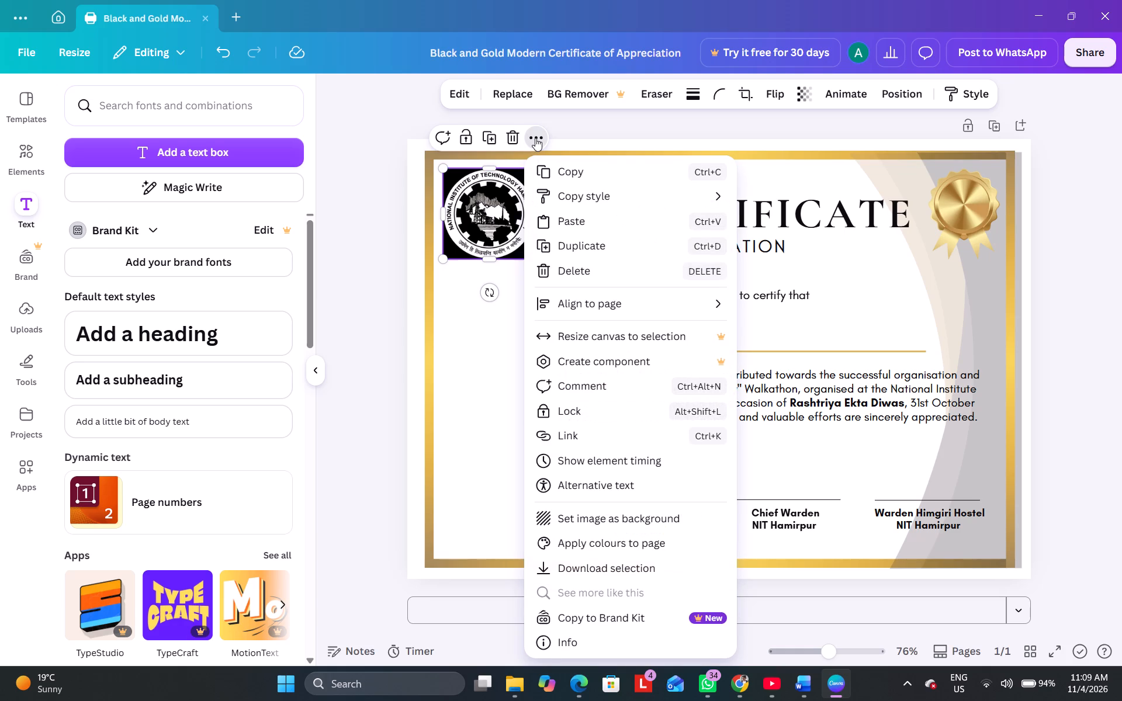
{"action": "left_click", "coordinate": [564, 516]}
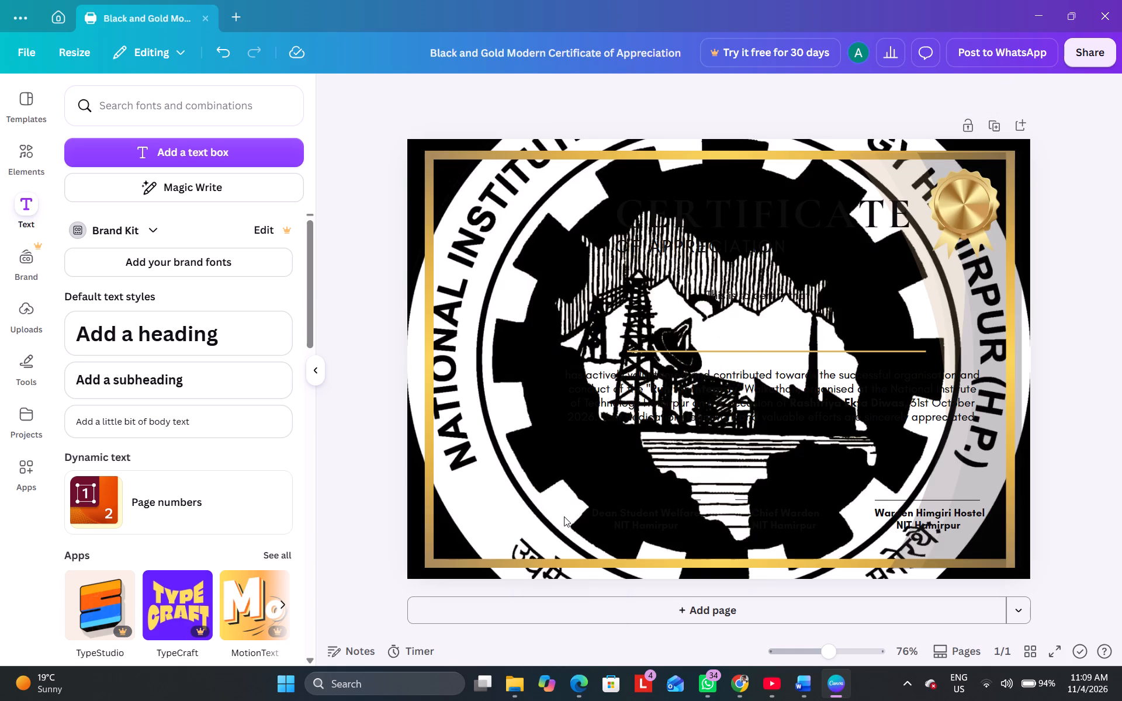
Undo setting the institute logo as the page background, putting the logo back in the certificate's top-left corner.
{"action": "key", "text": "ctrl+z"}
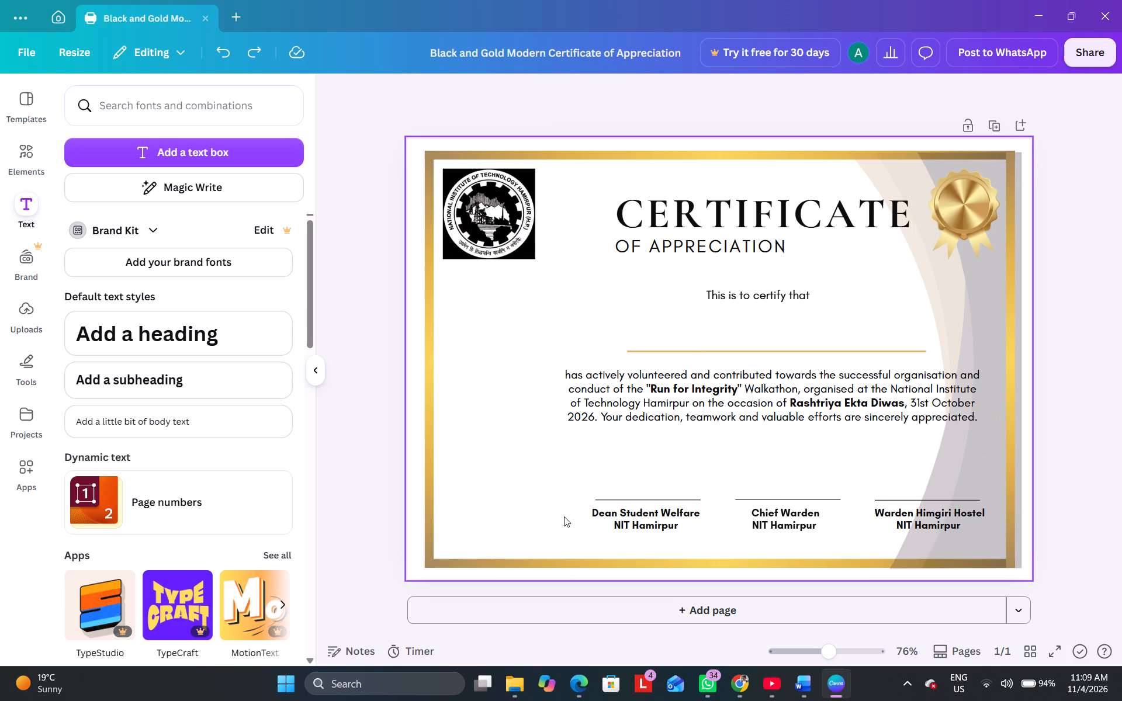
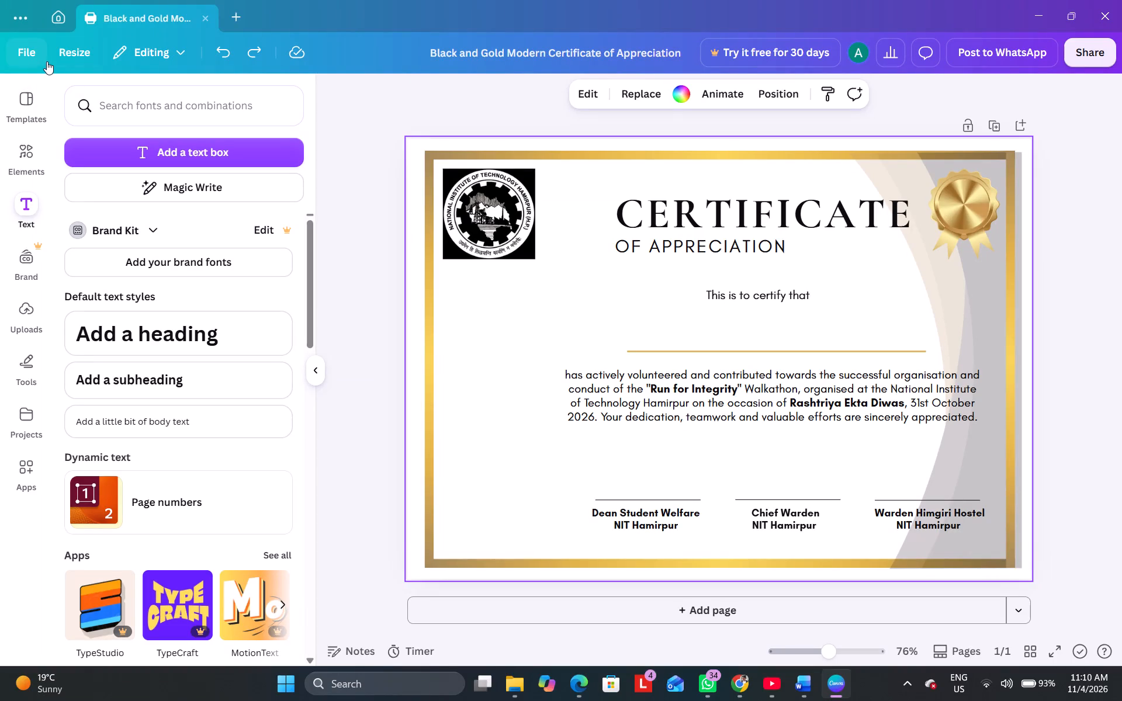
Add the uploaded brown-gold National Institute of Technology Hamirpur logo to the certificate.
{"action": "left_click", "coordinate": [33, 335]}
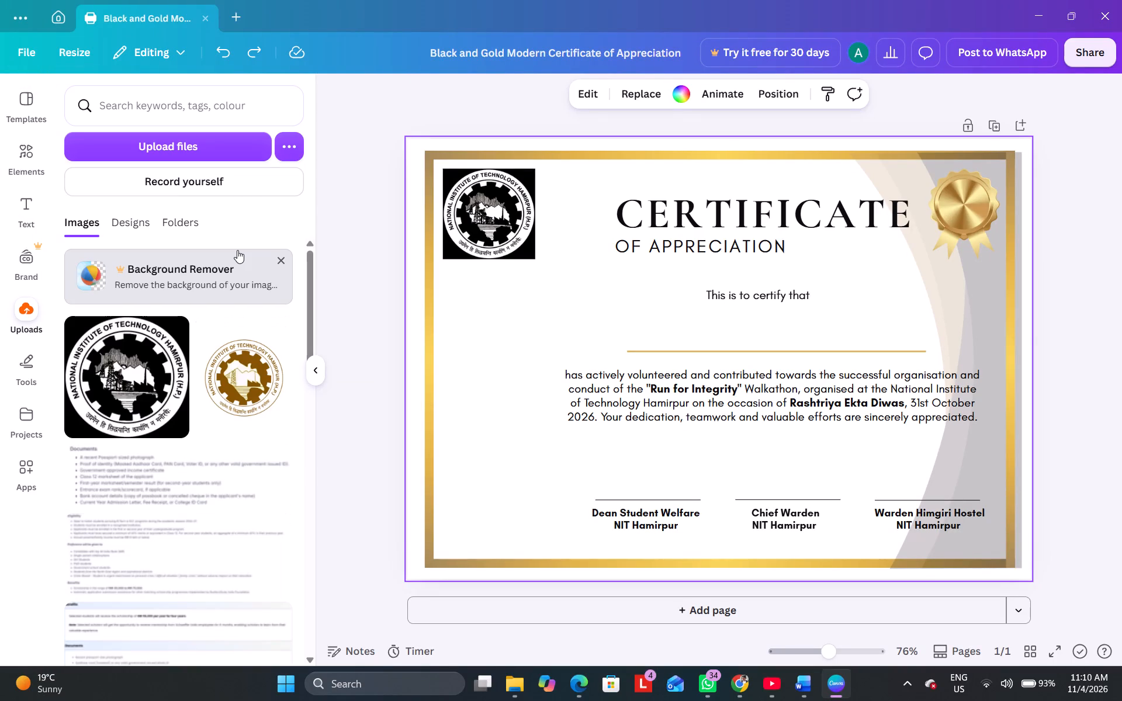
{"action": "left_click", "coordinate": [264, 373]}
Delete the black-and-white institute logo from the certificate's top-left corner.
{"action": "left_click", "coordinate": [455, 230]}
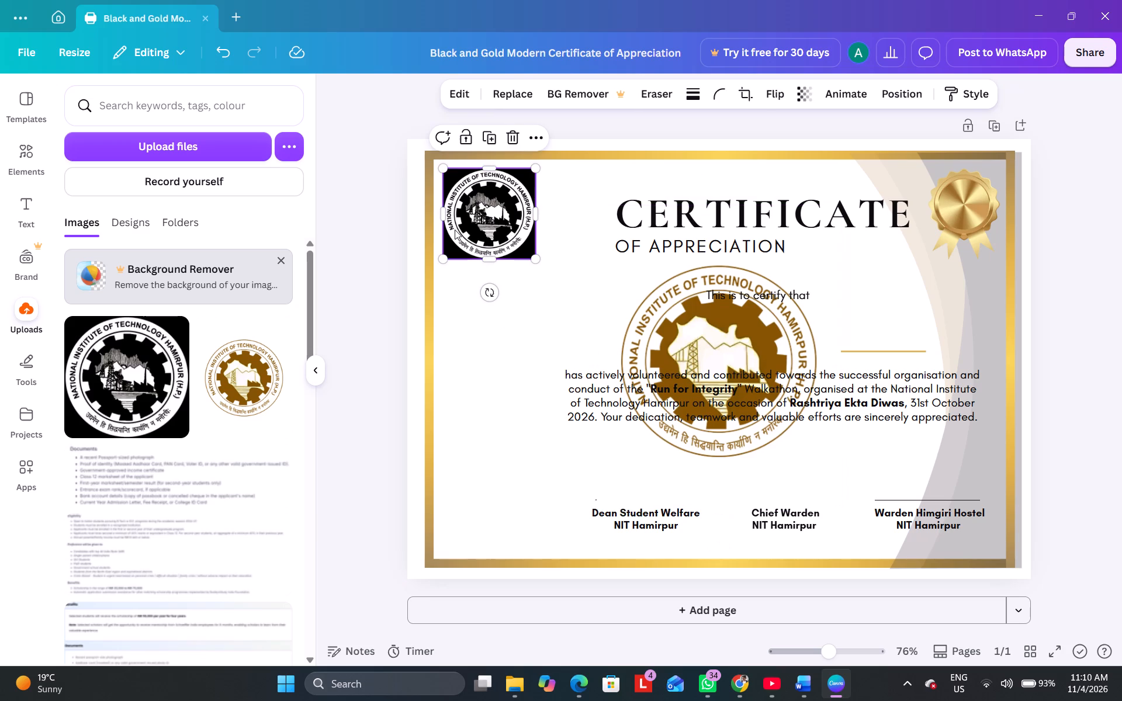
{"action": "key", "text": "Delete"}
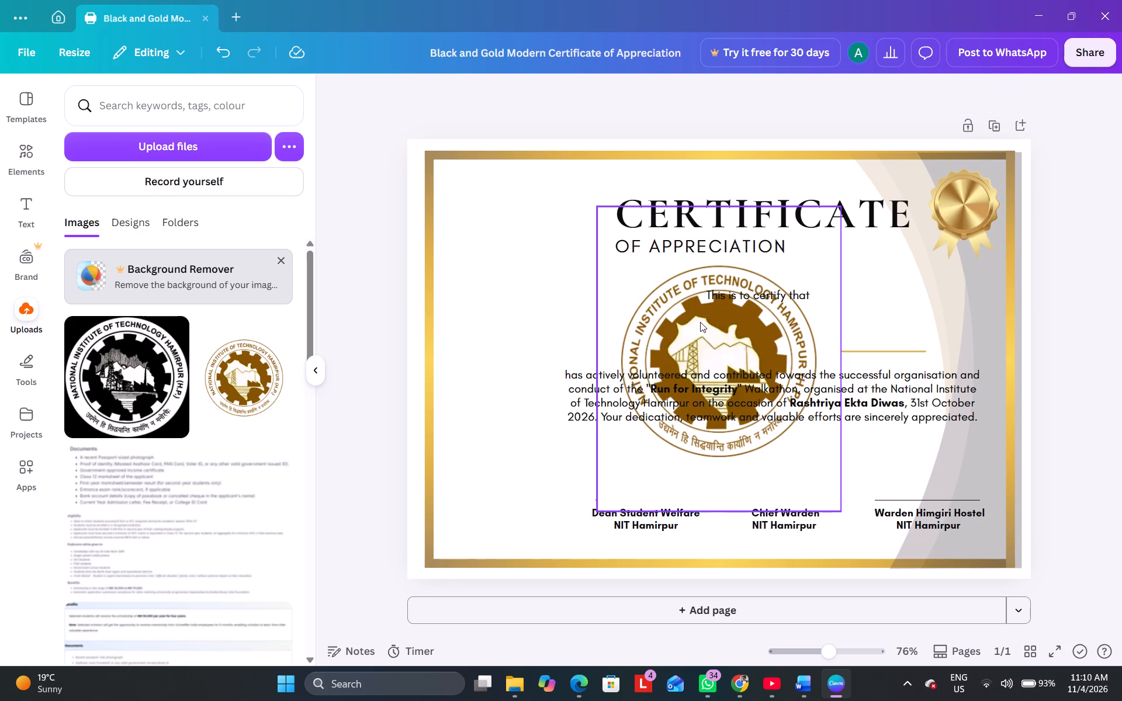
Shrink the large institute logo over the text and place it in the certificate's top-left corner.
{"action": "left_click", "coordinate": [720, 331]}
{"action": "left_click_drag", "start_coordinate": [595, 203], "coordinate": [764, 379]}
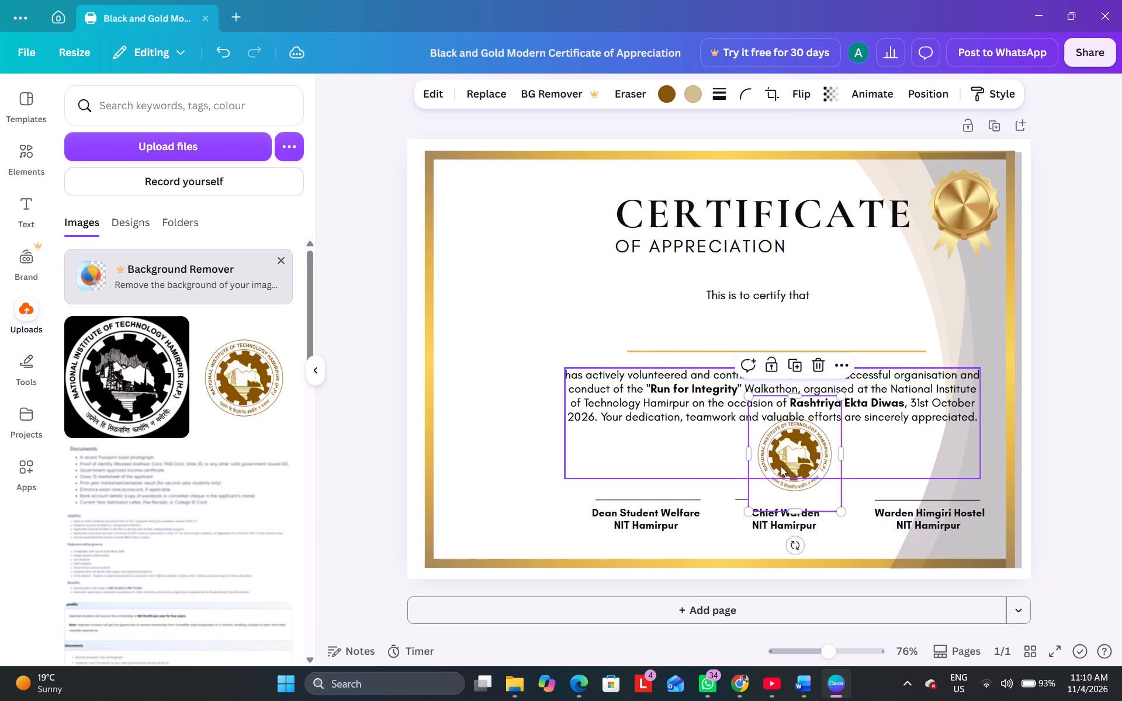
{"action": "left_click_drag", "start_coordinate": [801, 497], "coordinate": [528, 320]}
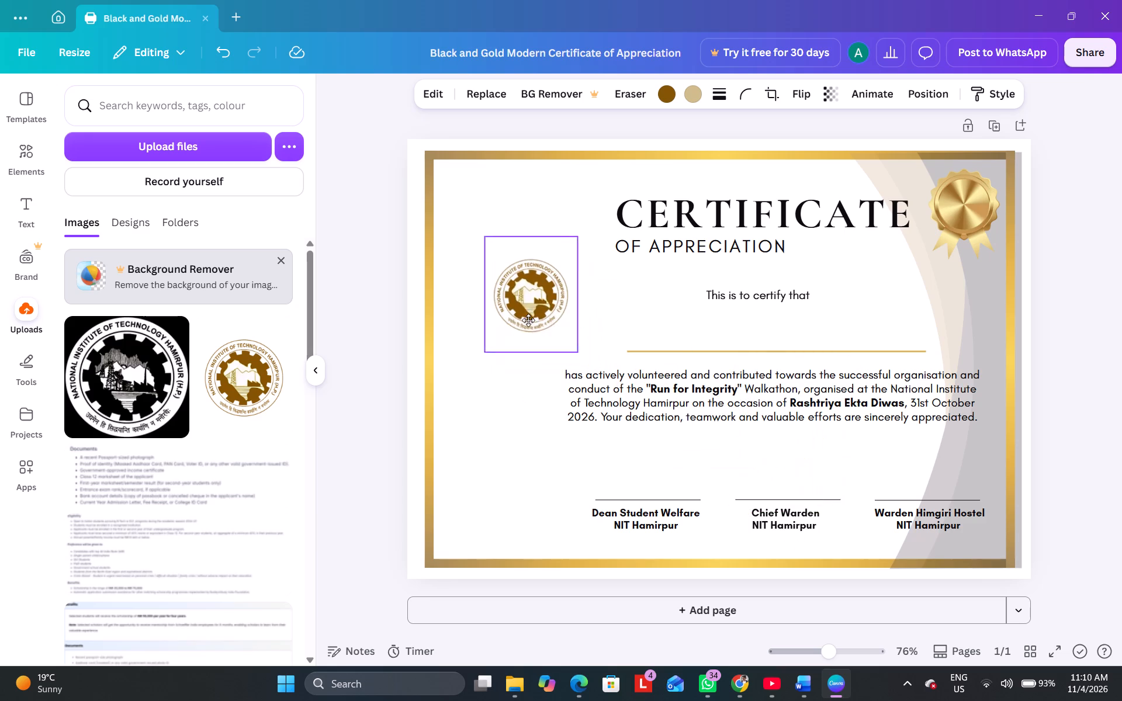
{"action": "left_click_drag", "start_coordinate": [528, 320], "coordinate": [503, 264]}
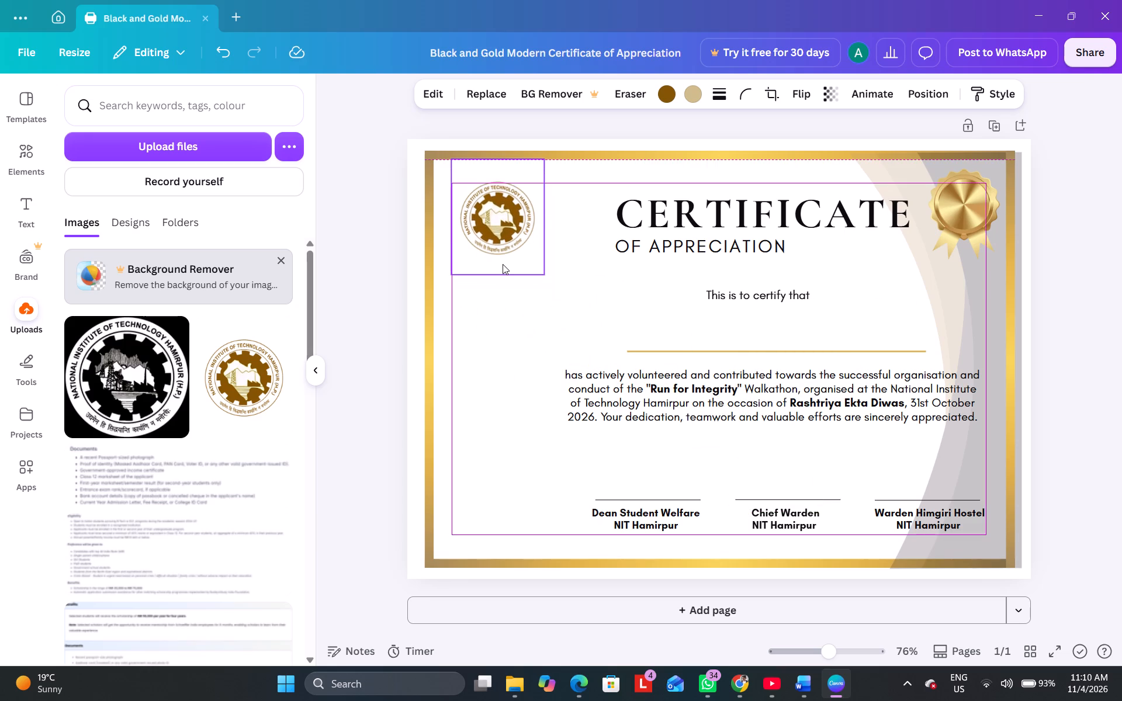
{"action": "left_click_drag", "start_coordinate": [503, 264], "coordinate": [491, 258]}
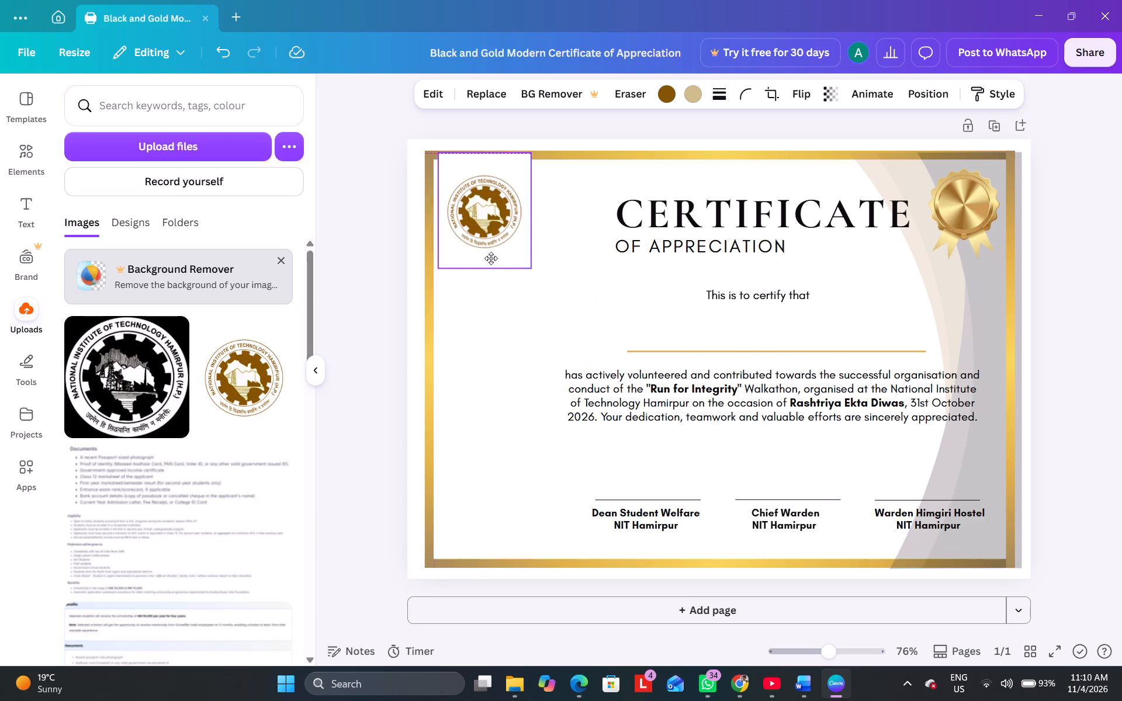
{"action": "left_click_drag", "start_coordinate": [491, 258], "coordinate": [490, 259]}
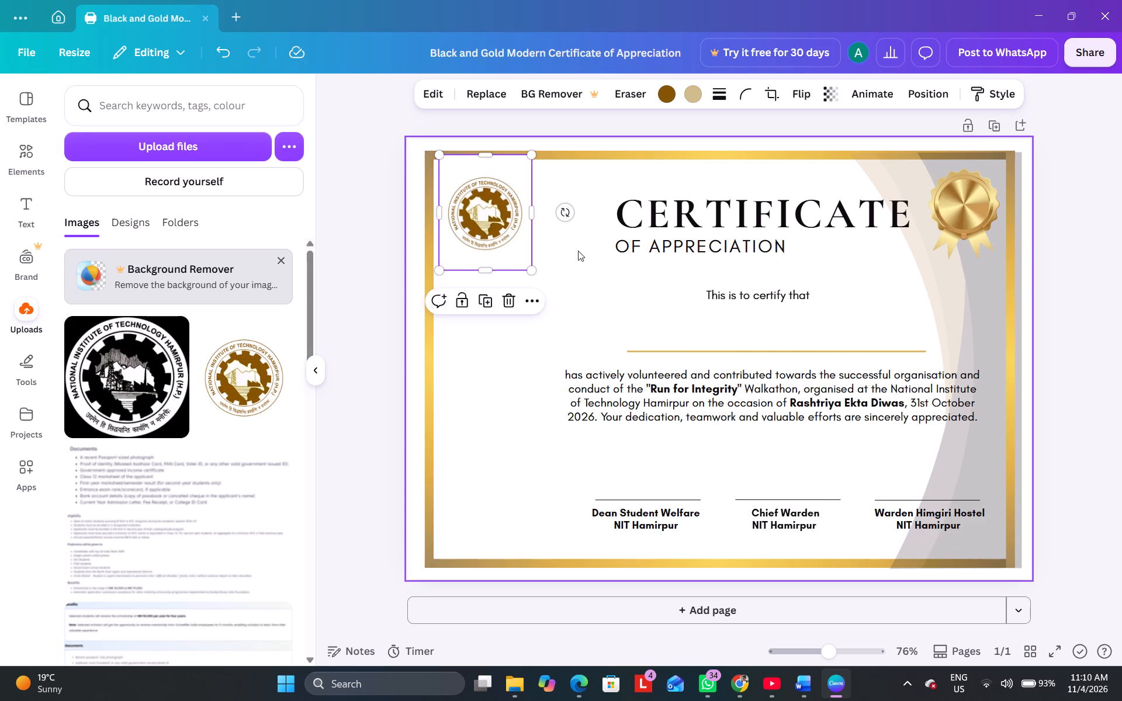
{"action": "left_click", "coordinate": [572, 251]}
Crop the blank strip above the institute logo so its frame sits closer to the emblem.
{"action": "left_click", "coordinate": [495, 181]}
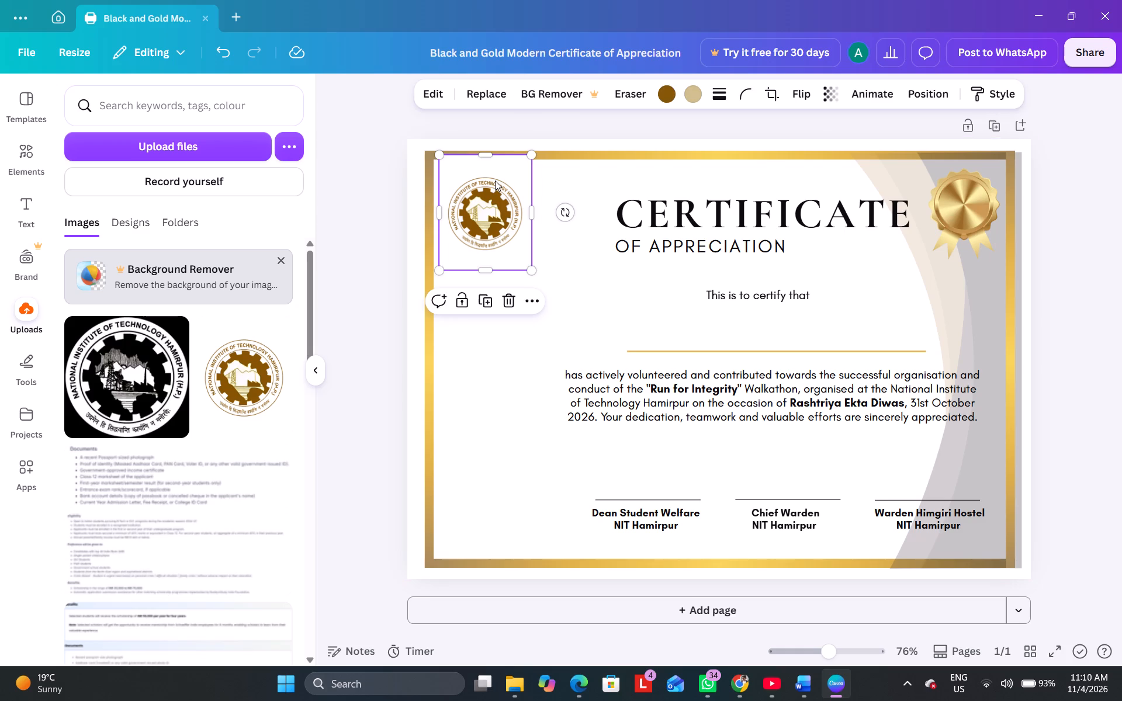
{"action": "left_click_drag", "start_coordinate": [487, 161], "coordinate": [486, 166]}
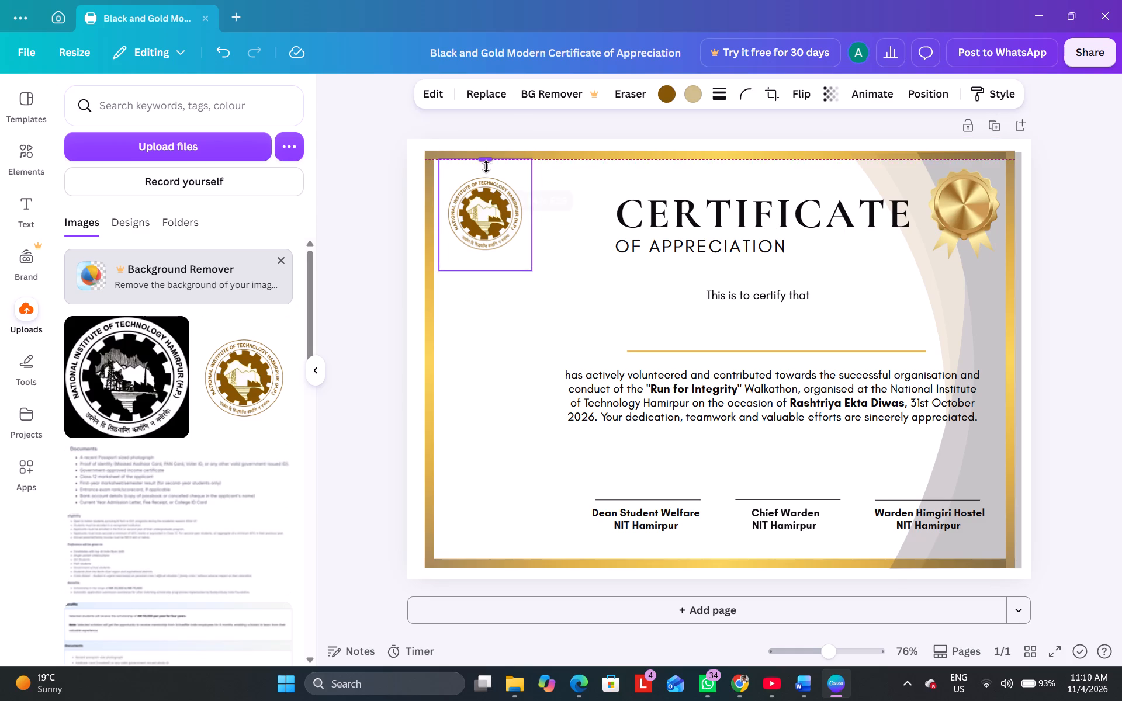
{"action": "left_click_drag", "start_coordinate": [486, 166], "coordinate": [486, 174]}
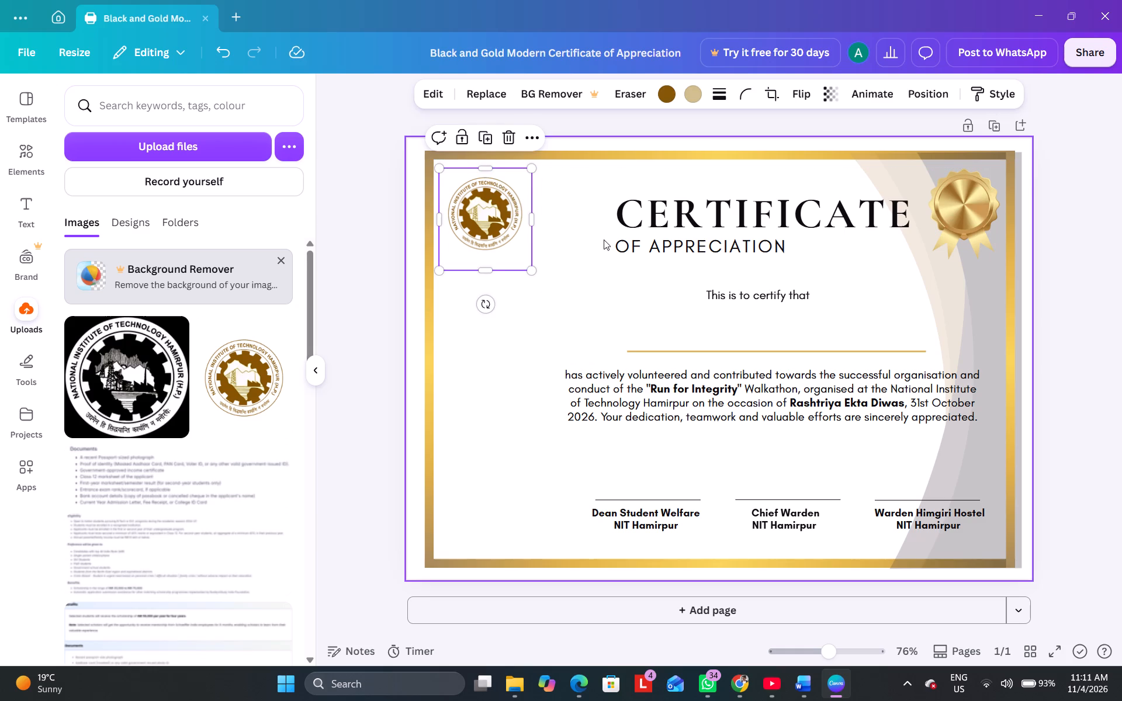
{"action": "left_click", "coordinate": [604, 241]}
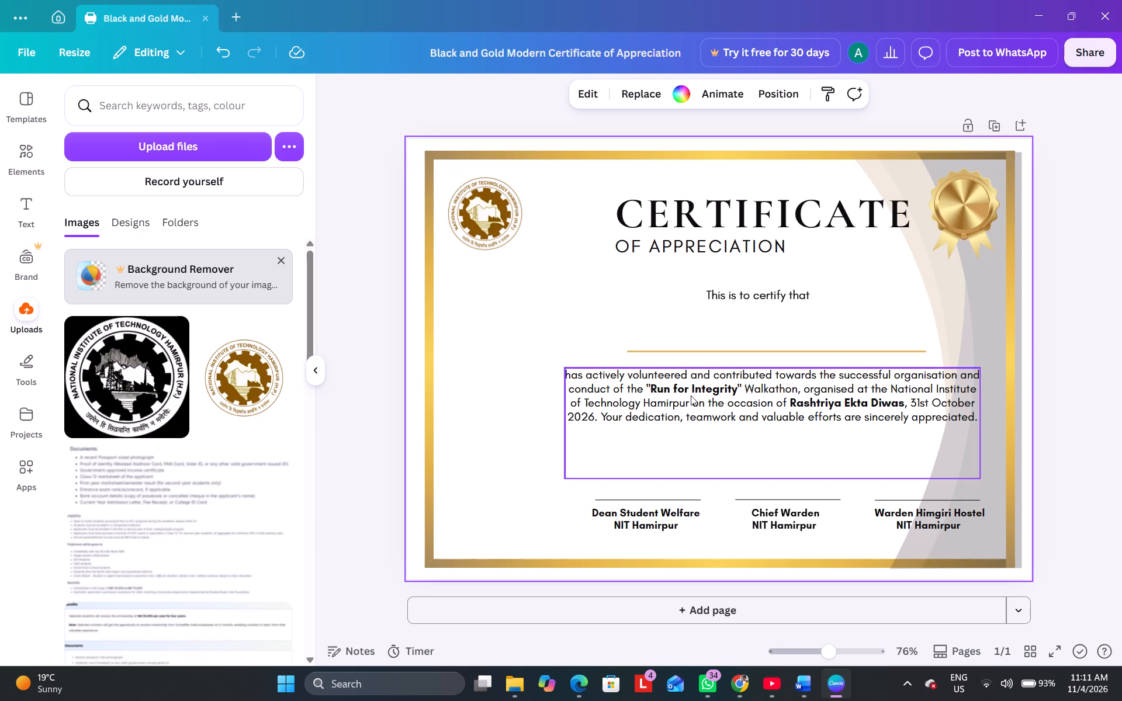
Set the transparency of the curved wave decoration on the certificate's right side to 11.
{"action": "left_click", "coordinate": [981, 499]}
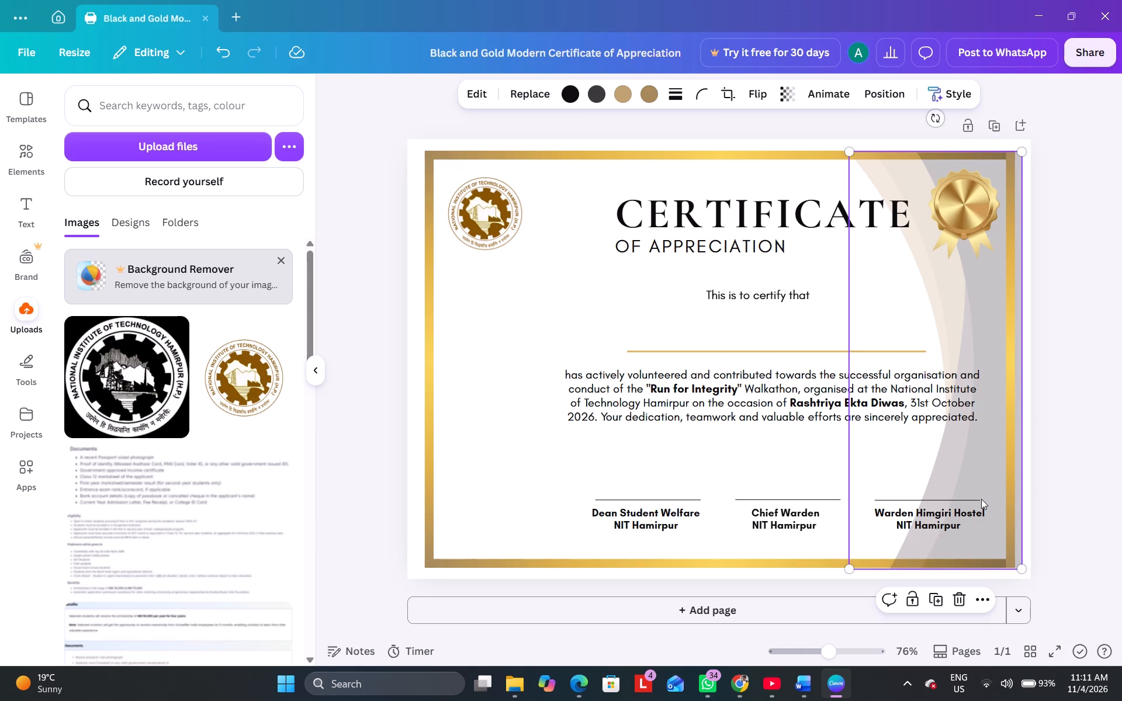
{"action": "left_click", "coordinate": [787, 91]}
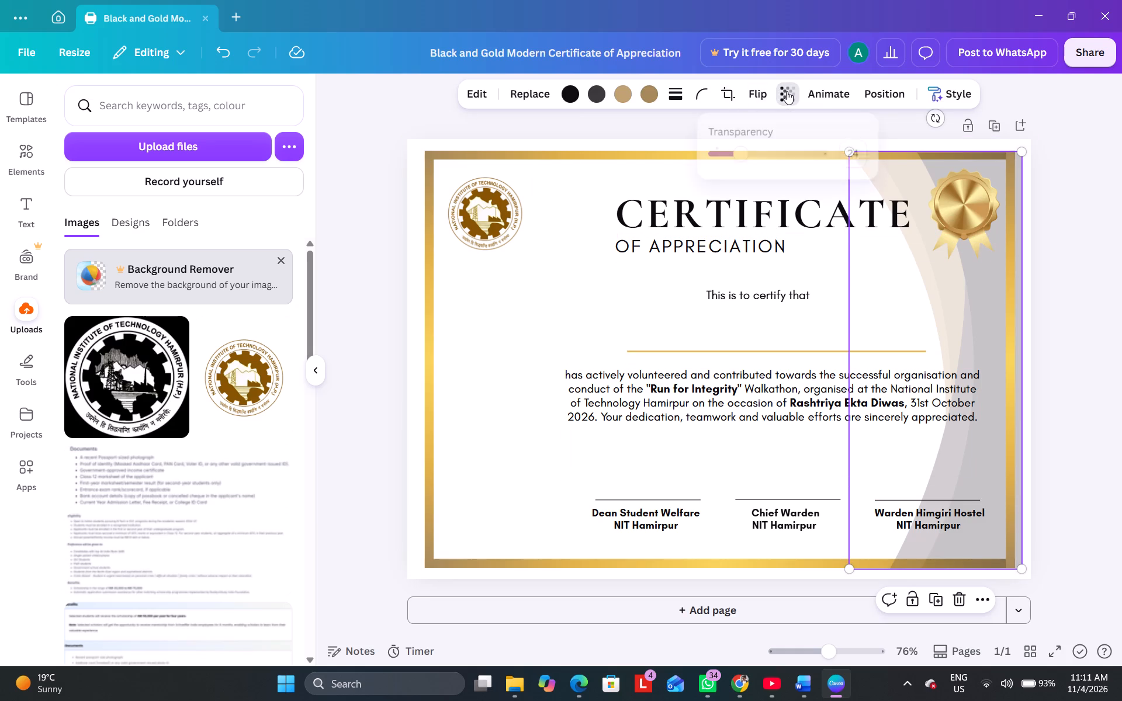
{"action": "left_click_drag", "start_coordinate": [741, 156], "coordinate": [724, 157]}
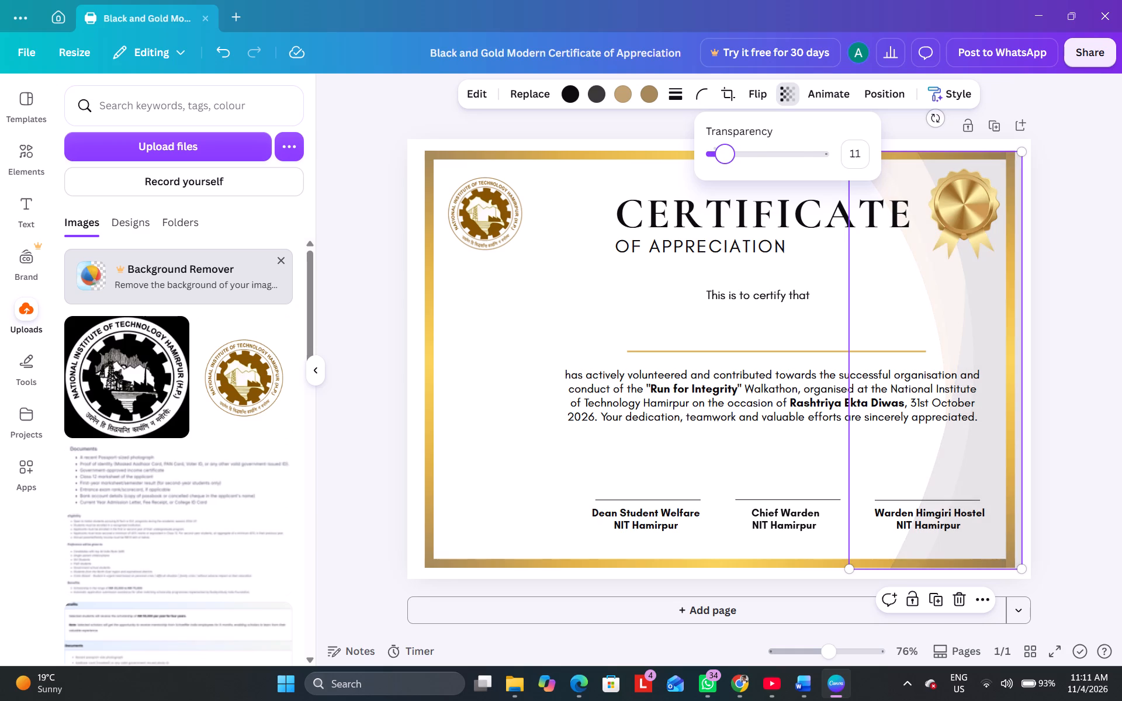
{"action": "left_click_drag", "start_coordinate": [724, 157], "coordinate": [725, 159]}
{"action": "left_click_drag", "start_coordinate": [725, 159], "coordinate": [729, 162]}
{"action": "left_click_drag", "start_coordinate": [729, 162], "coordinate": [724, 164]}
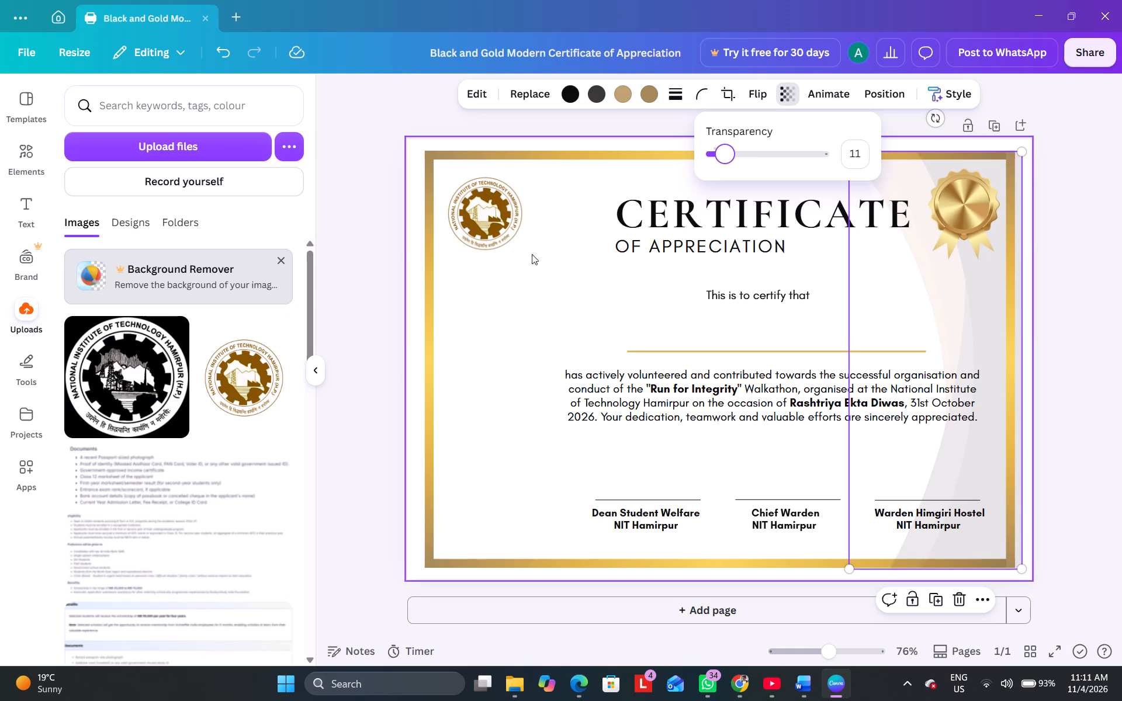
{"action": "left_click", "coordinate": [549, 327]}
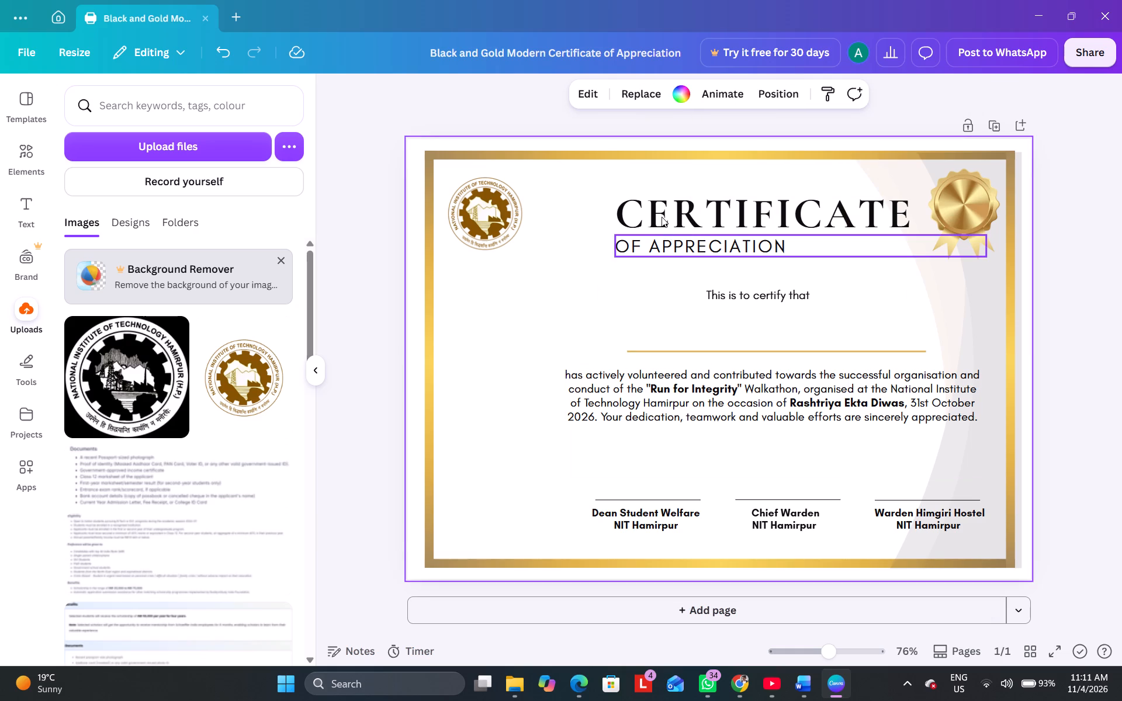
Move the CERTIFICATE heading left and slightly up, centring its text box over "This is to certify that".
{"action": "left_click_drag", "start_coordinate": [661, 215], "coordinate": [623, 210]}
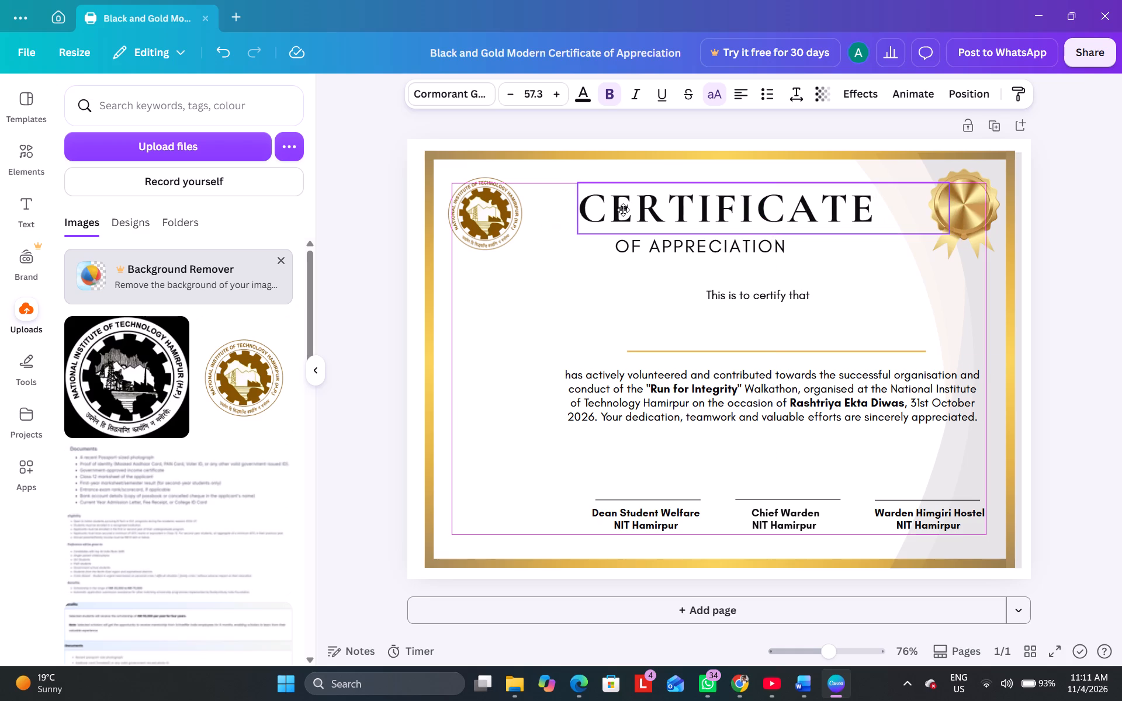
{"action": "left_click_drag", "start_coordinate": [623, 210], "coordinate": [621, 206]}
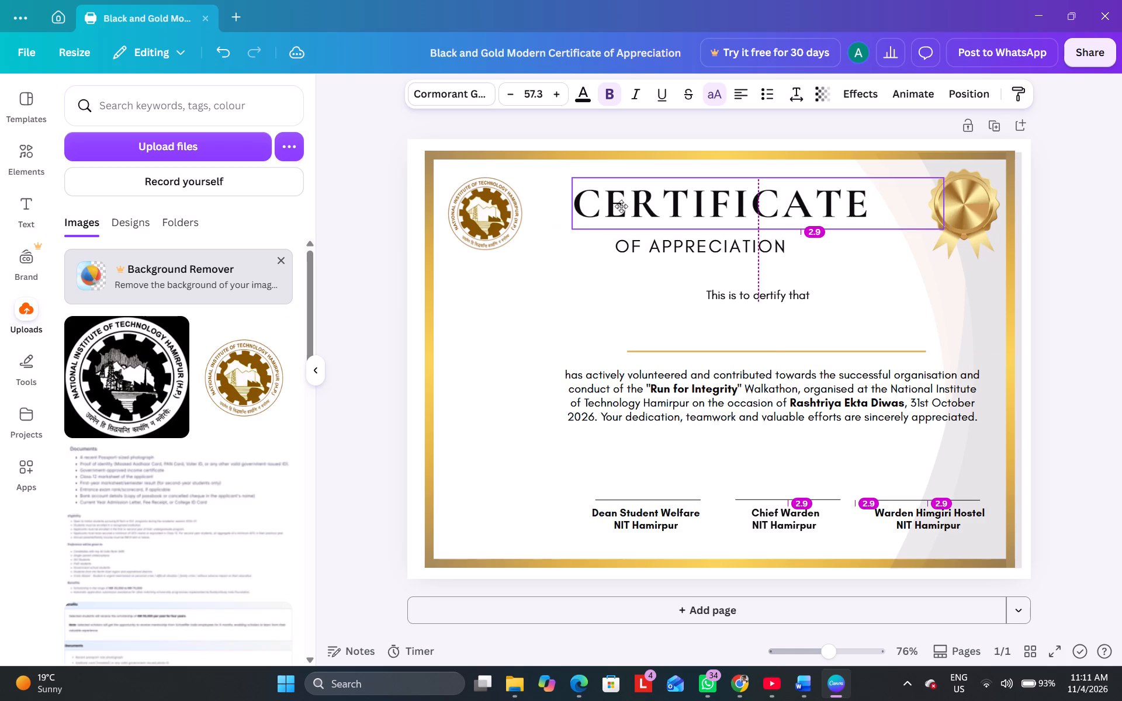
{"action": "left_click_drag", "start_coordinate": [621, 206], "coordinate": [615, 206]}
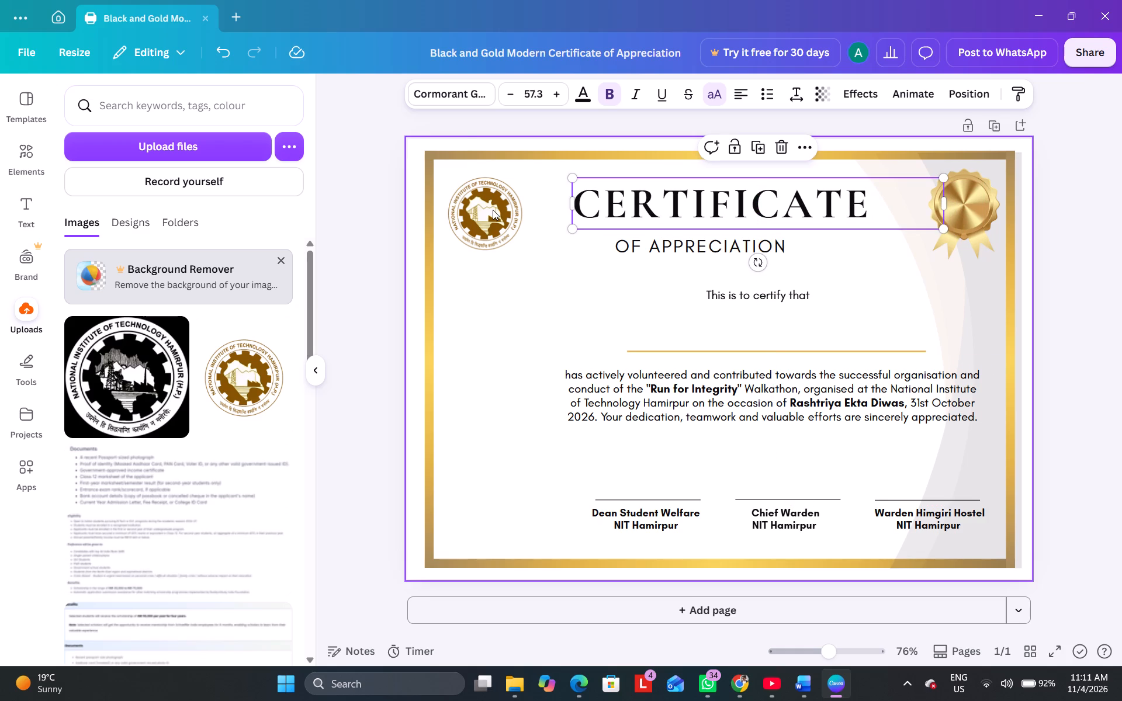
Move the institute logo up so its frame meets the inner top edge of the gold border.
{"action": "left_click_drag", "start_coordinate": [493, 210], "coordinate": [490, 201]}
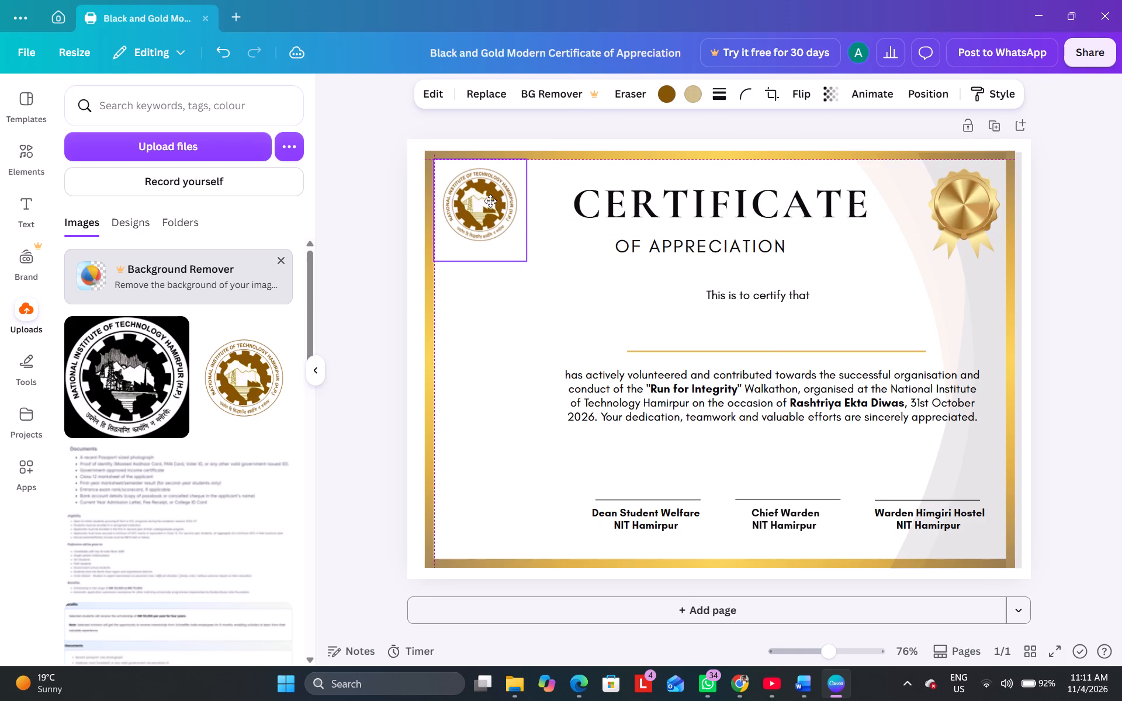
{"action": "left_click_drag", "start_coordinate": [490, 201], "coordinate": [491, 201]}
{"action": "left_click_drag", "start_coordinate": [491, 201], "coordinate": [492, 200]}
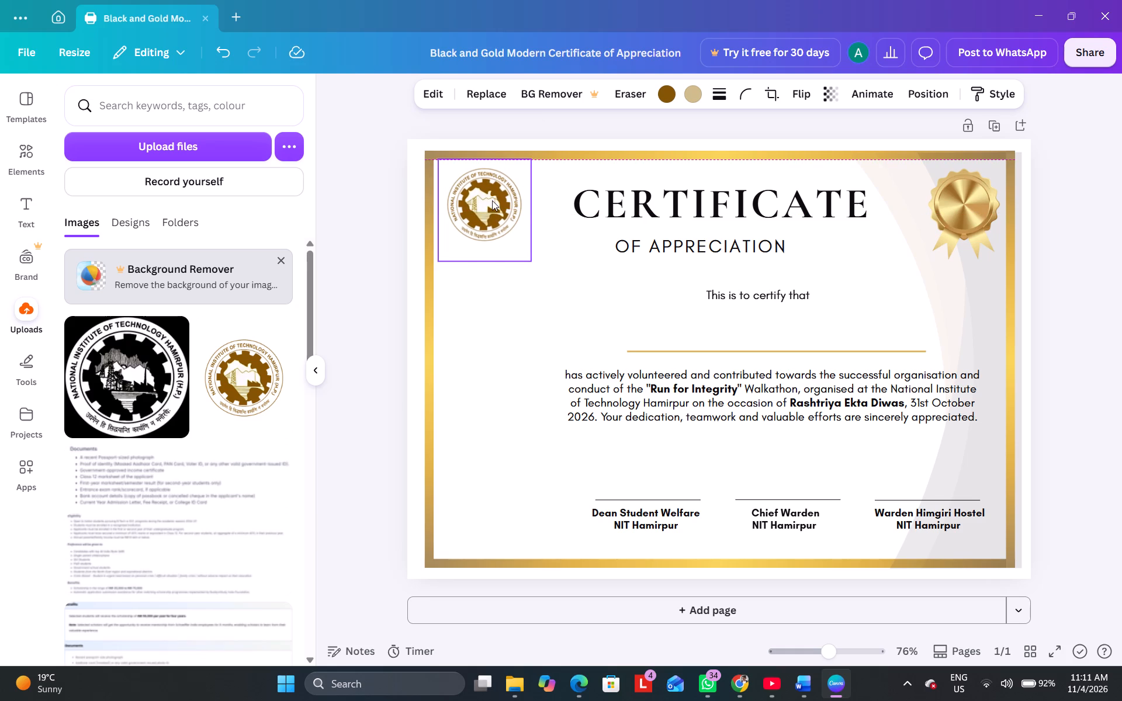
{"action": "left_click", "coordinate": [486, 161]}
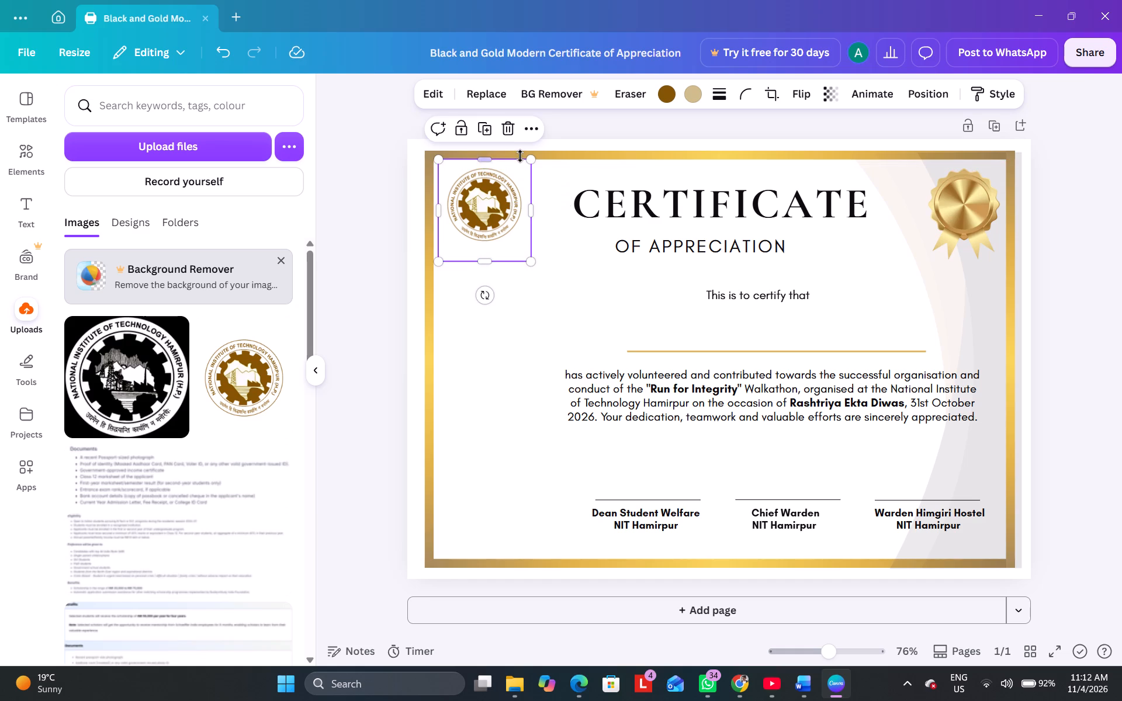
Crop the blank strip below the logo to a height of about 41.3 and align the logo with the border's inner left edge.
{"action": "right_click", "coordinate": [517, 210]}
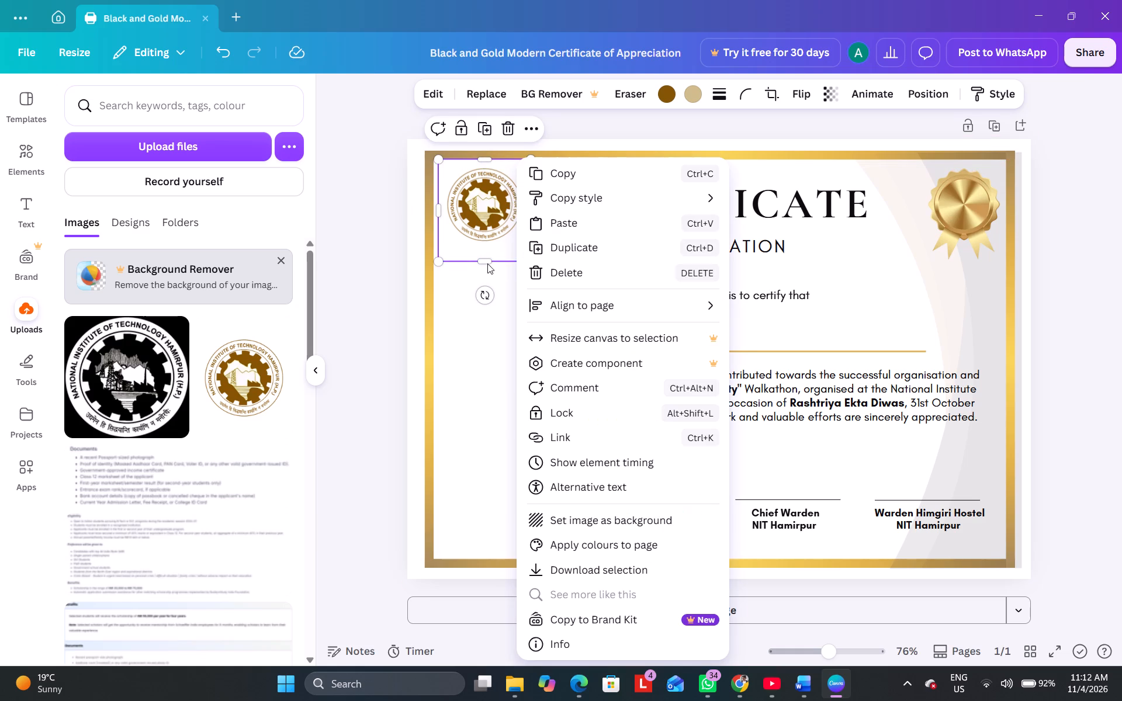
{"action": "left_click", "coordinate": [487, 263]}
{"action": "left_click_drag", "start_coordinate": [487, 263], "coordinate": [484, 250]}
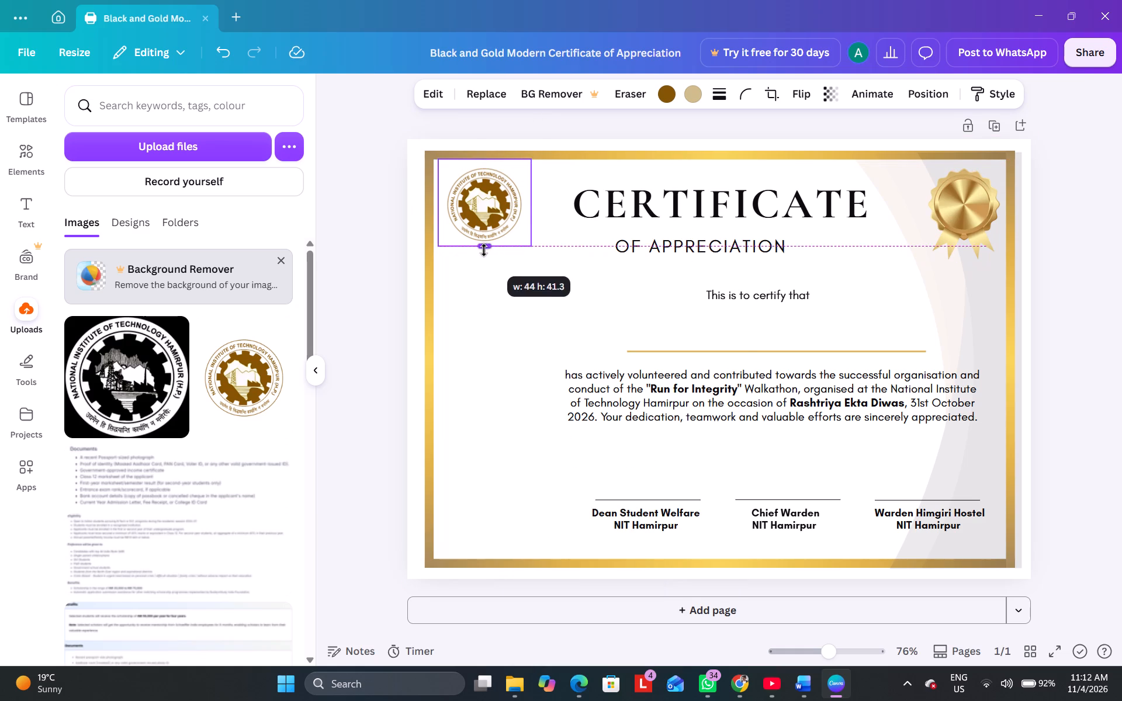
{"action": "left_click", "coordinate": [481, 224]}
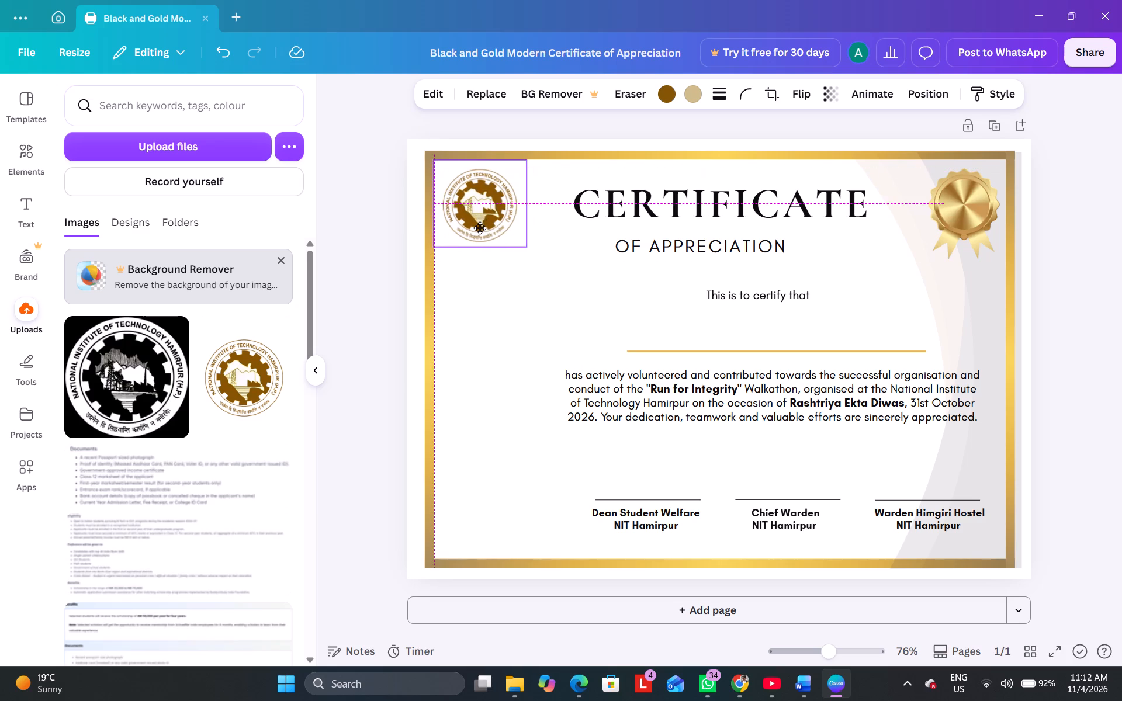
{"action": "left_click", "coordinate": [542, 290]}
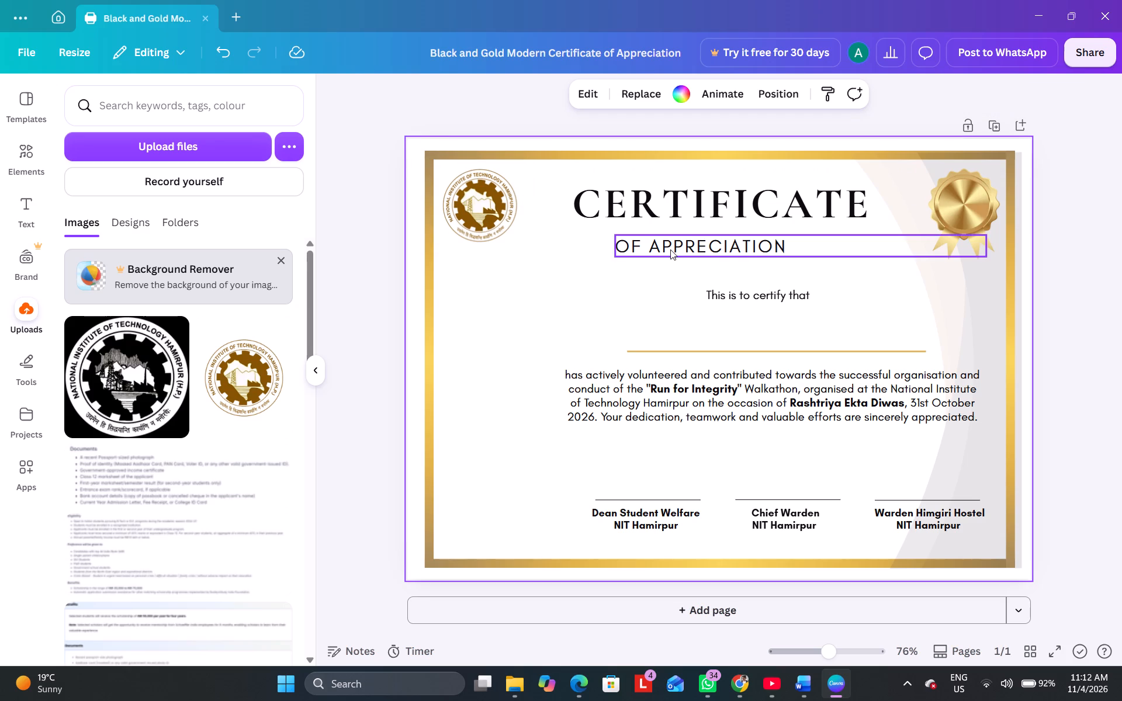
Shift the CERTIFICATE heading further left and up, and raise the OF APPRECIATION subtitle closer beneath it.
{"action": "left_click_drag", "start_coordinate": [659, 210], "coordinate": [636, 203]}
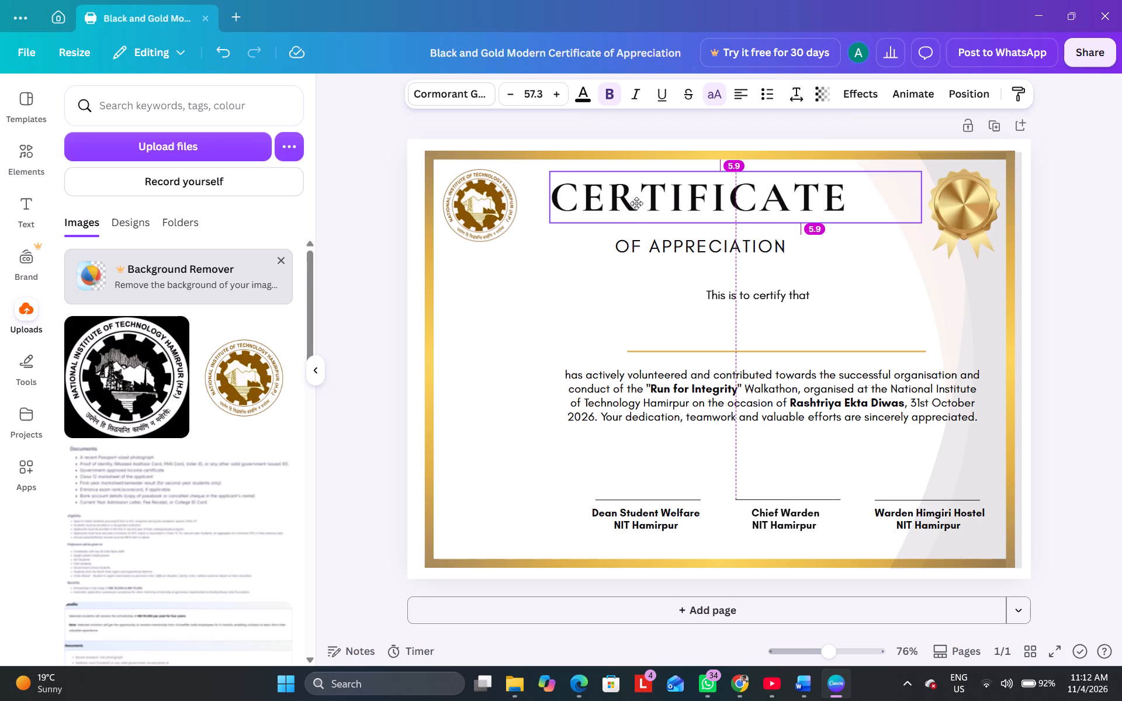
{"action": "left_click_drag", "start_coordinate": [636, 203], "coordinate": [638, 203]}
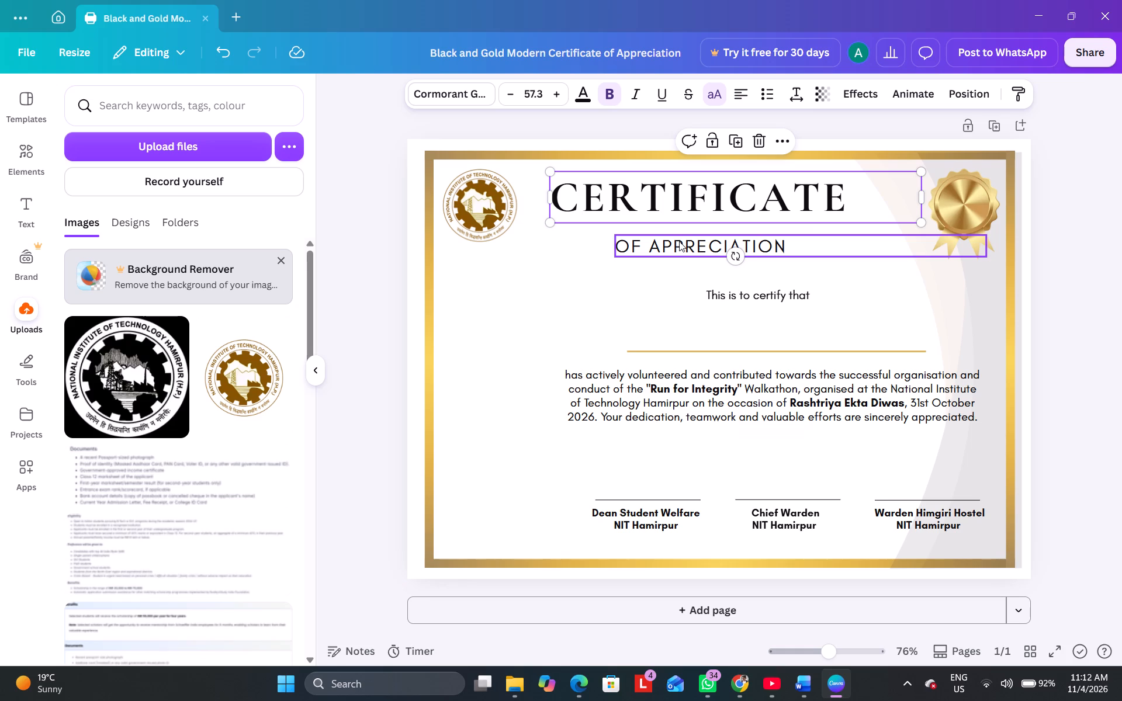
{"action": "left_click_drag", "start_coordinate": [679, 241], "coordinate": [683, 238]}
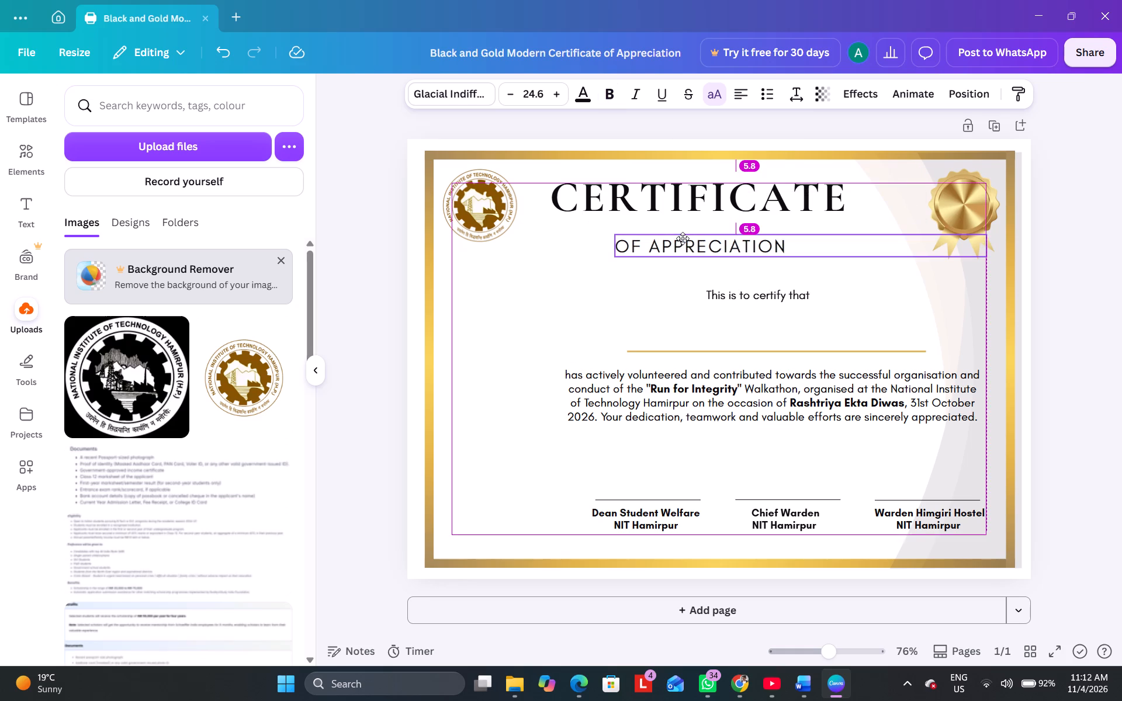
{"action": "left_click_drag", "start_coordinate": [683, 238], "coordinate": [683, 230]}
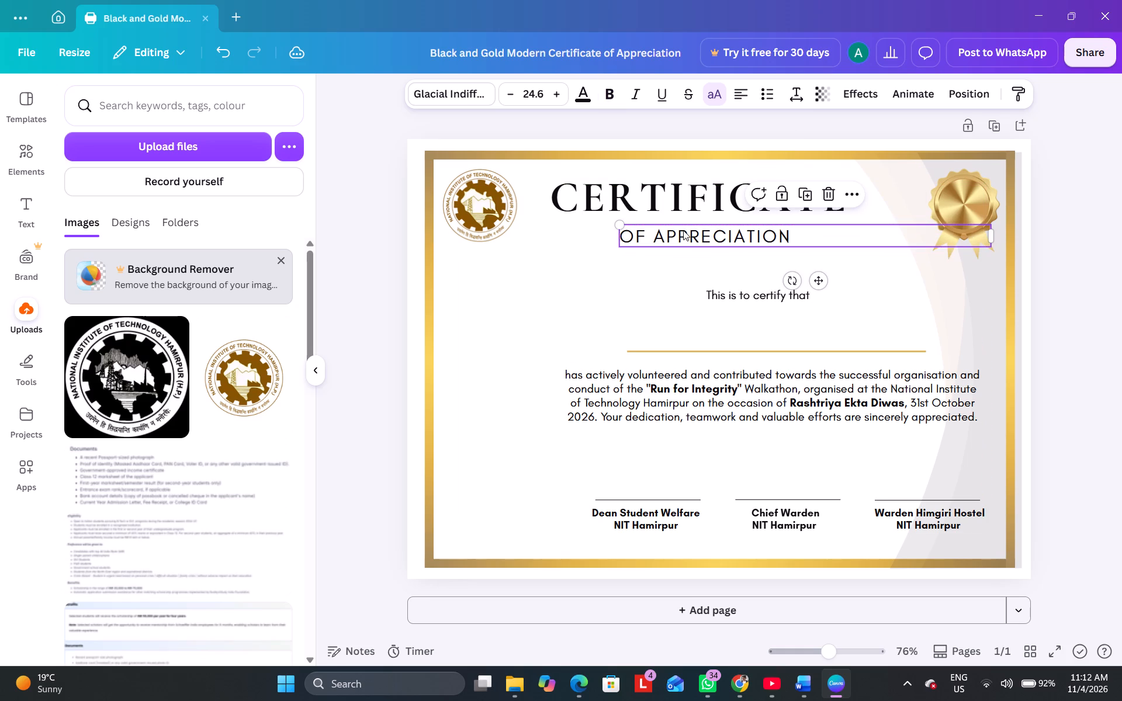
Move the "This is to certify that" line and the gold name line left and up beneath the heading.
{"action": "left_click_drag", "start_coordinate": [730, 293], "coordinate": [690, 284]}
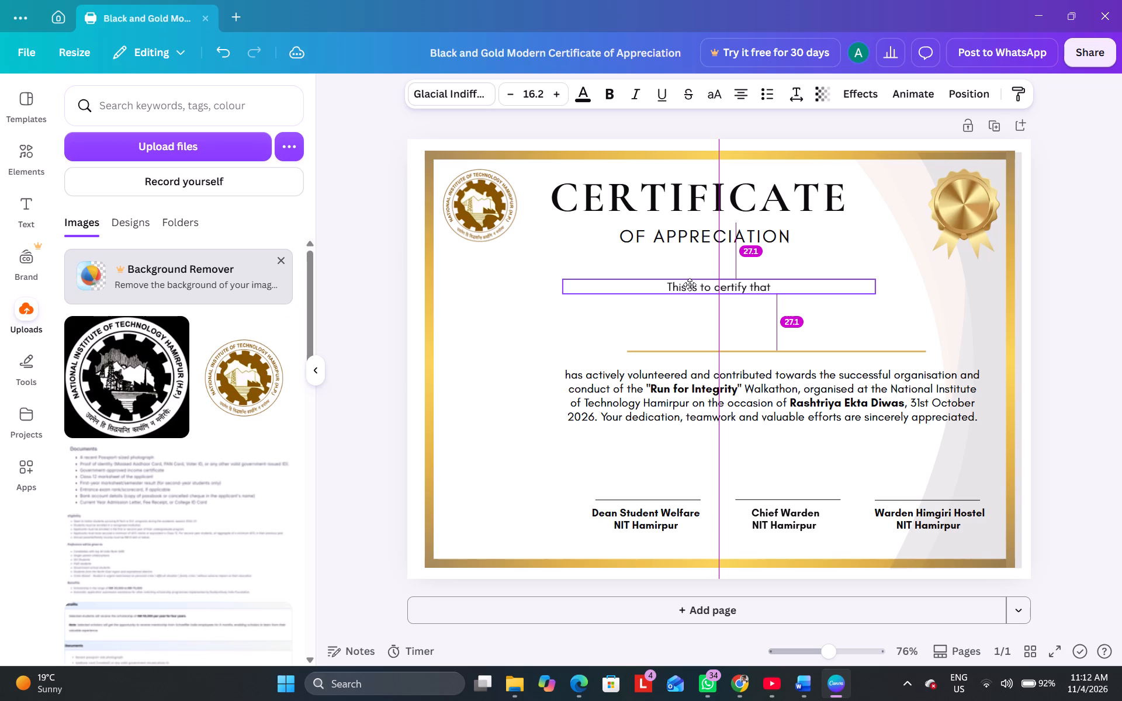
{"action": "left_click_drag", "start_coordinate": [690, 284], "coordinate": [684, 283]}
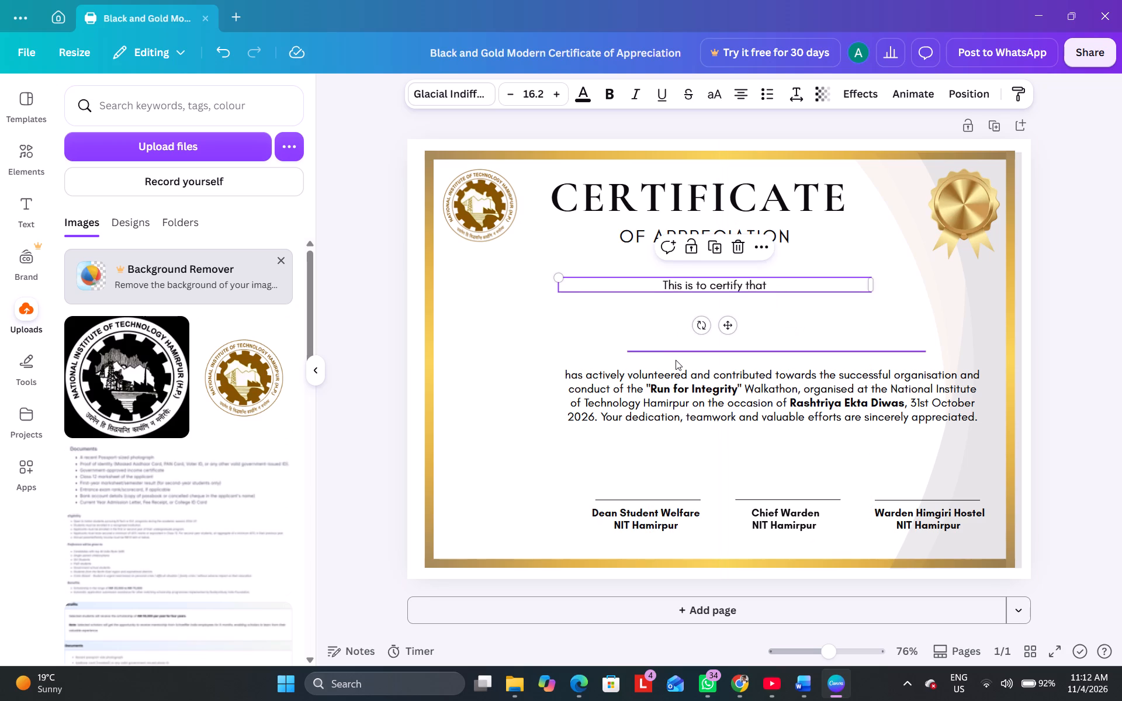
{"action": "left_click", "coordinate": [661, 350]}
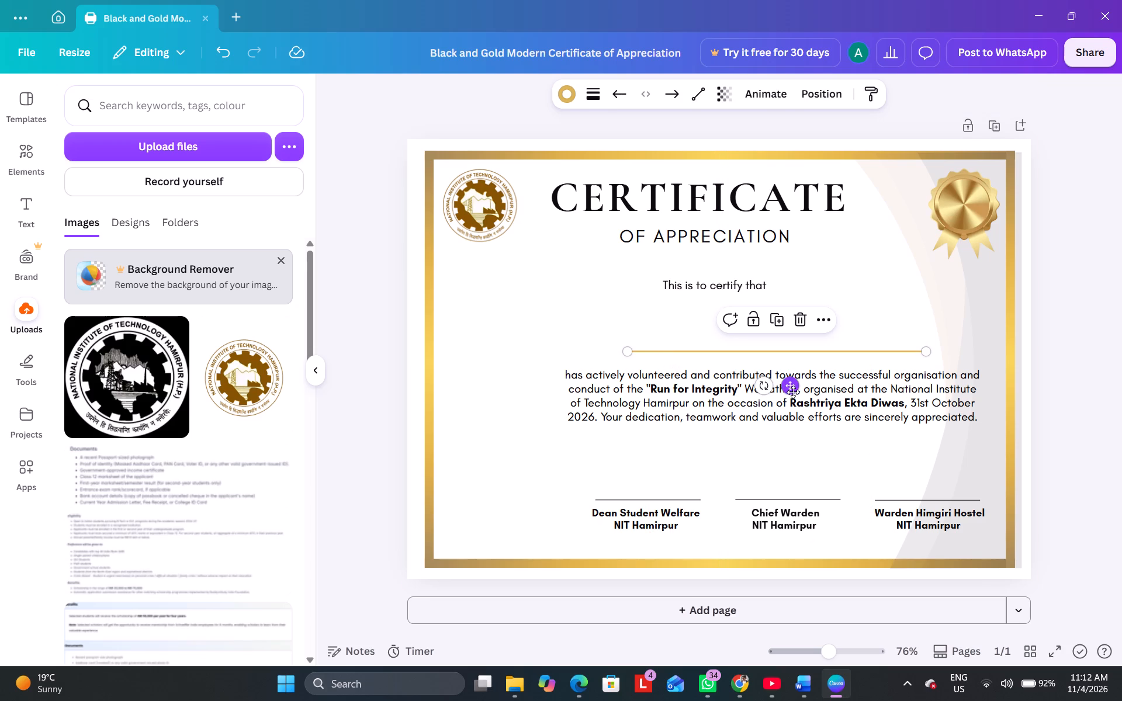
{"action": "left_click_drag", "start_coordinate": [793, 392], "coordinate": [750, 372]}
Widen the "has actively volunteered" paragraph box toward the left border and pull its right edge slightly inward.
{"action": "left_click", "coordinate": [670, 389]}
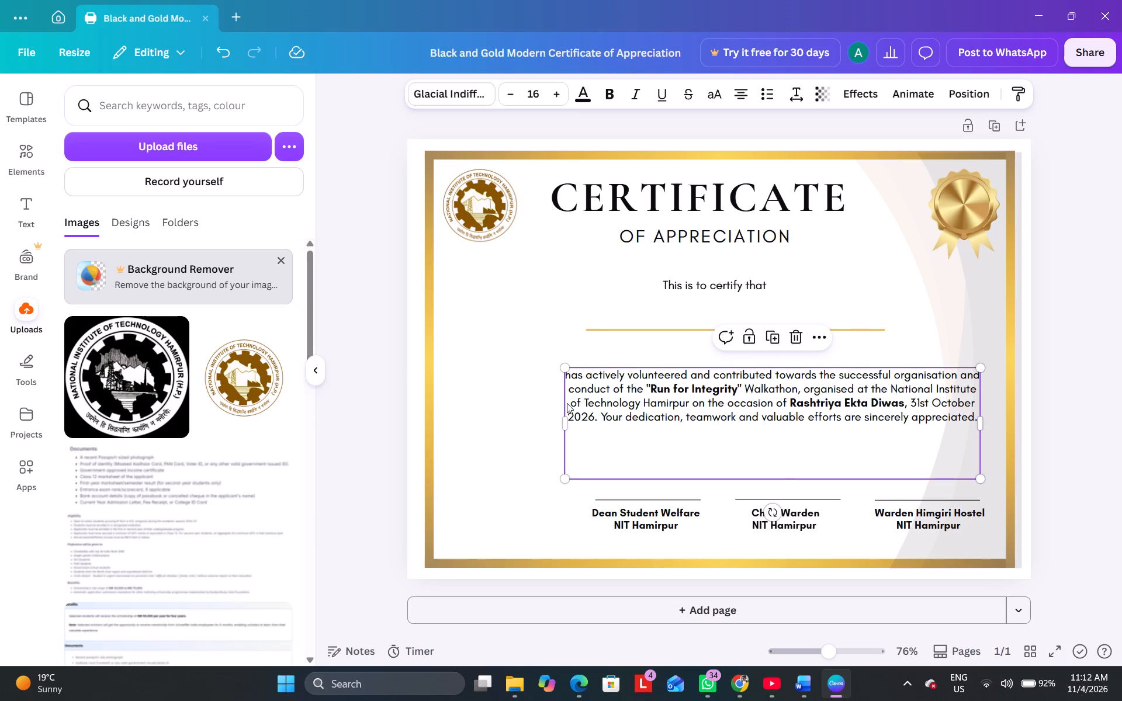
{"action": "left_click_drag", "start_coordinate": [565, 422], "coordinate": [528, 402]}
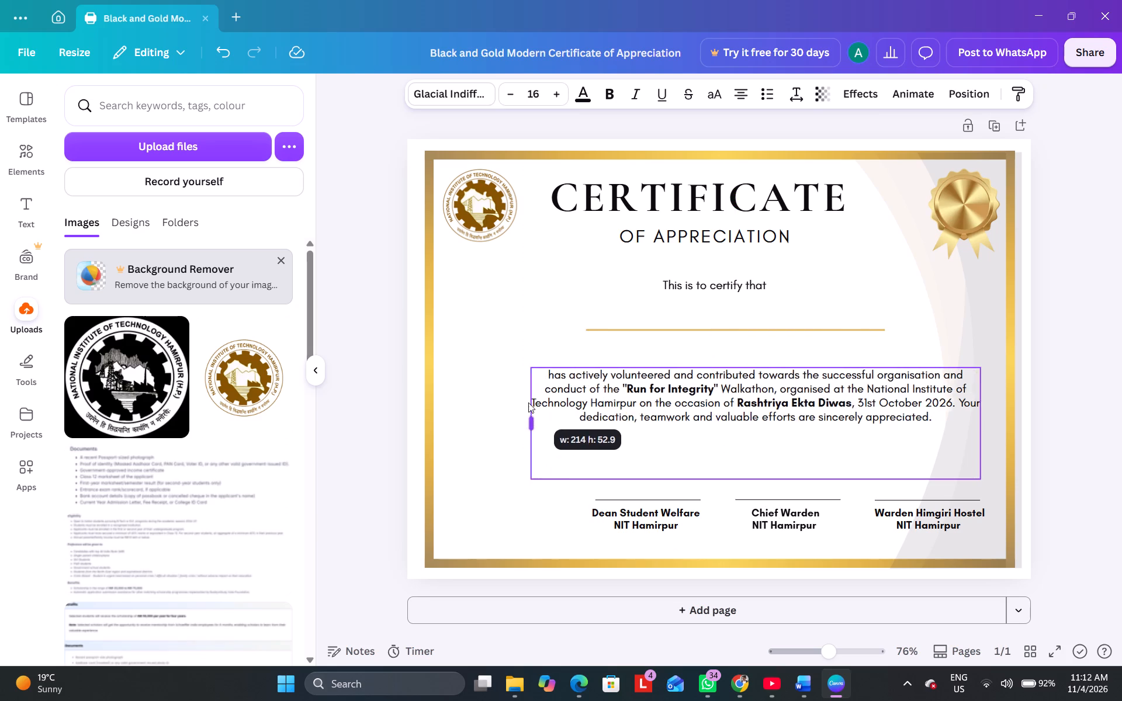
{"action": "left_click_drag", "start_coordinate": [528, 402], "coordinate": [504, 393]}
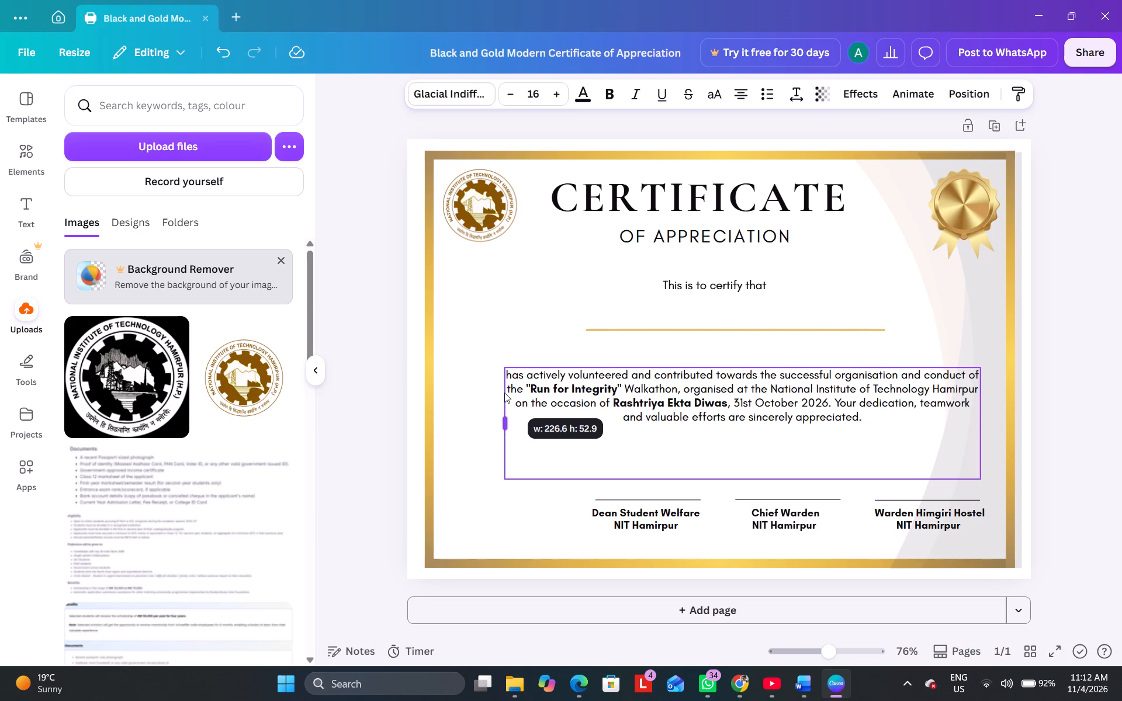
{"action": "left_click_drag", "start_coordinate": [504, 393], "coordinate": [494, 390]}
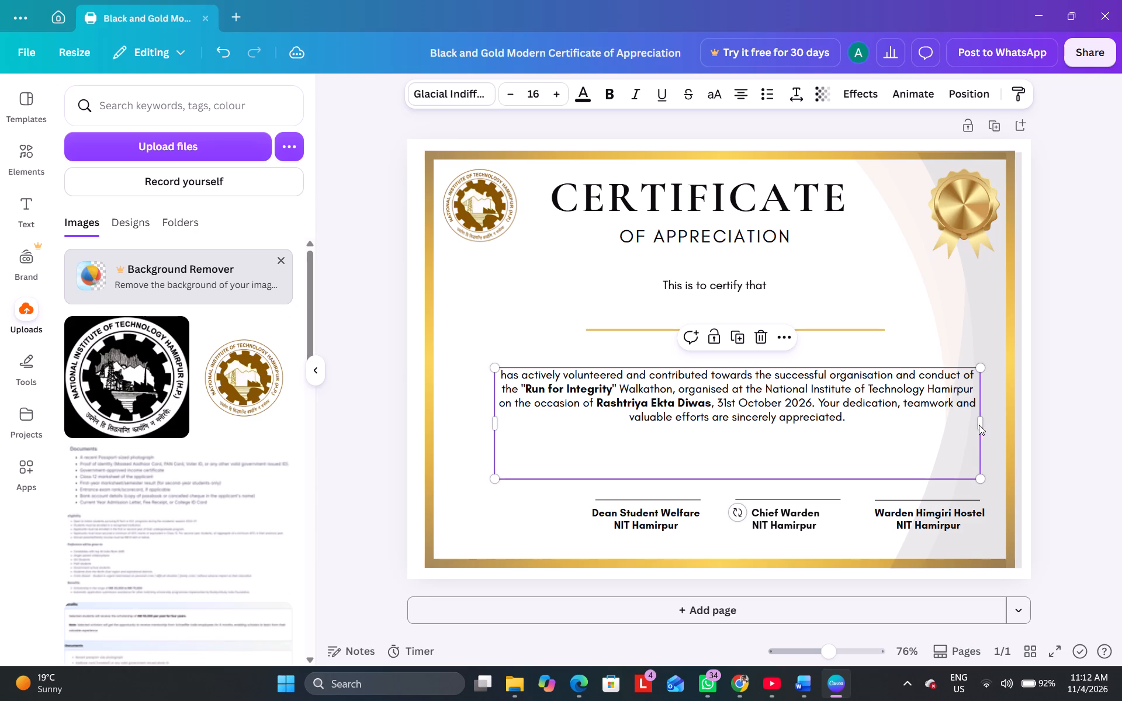
{"action": "left_click_drag", "start_coordinate": [983, 424], "coordinate": [968, 418]}
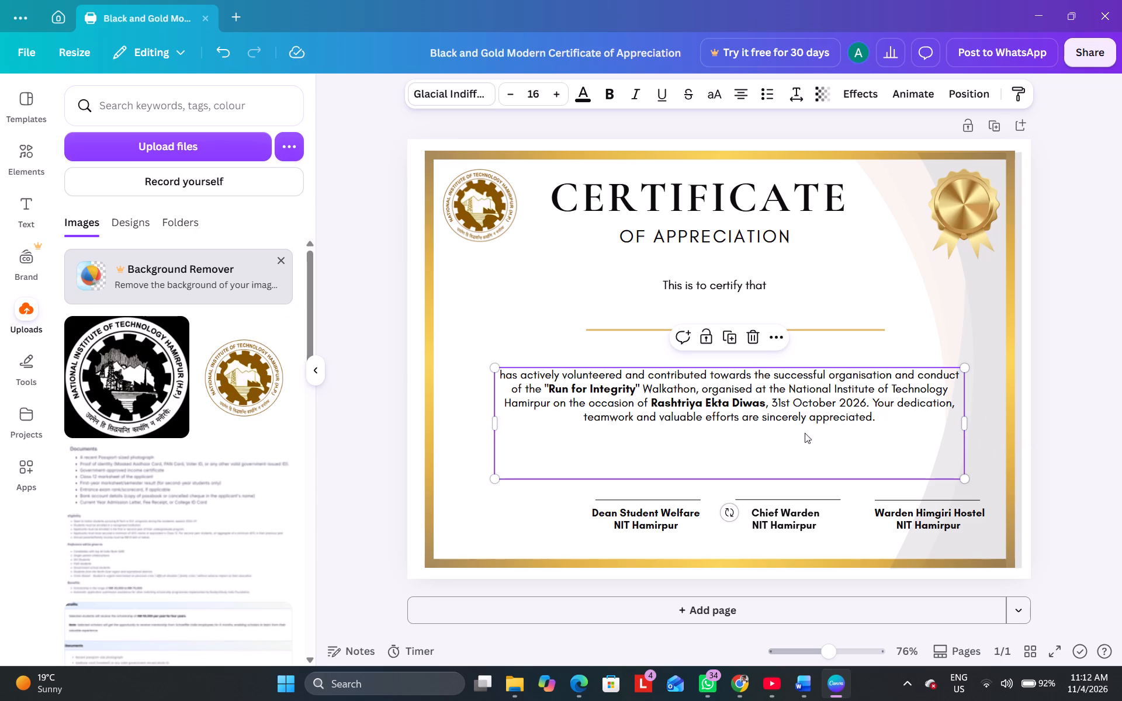
Move the Dean Student Welfare signature label left and slightly down, and shift its signature line left above it.
{"action": "left_click_drag", "start_coordinate": [619, 526], "coordinate": [535, 534]}
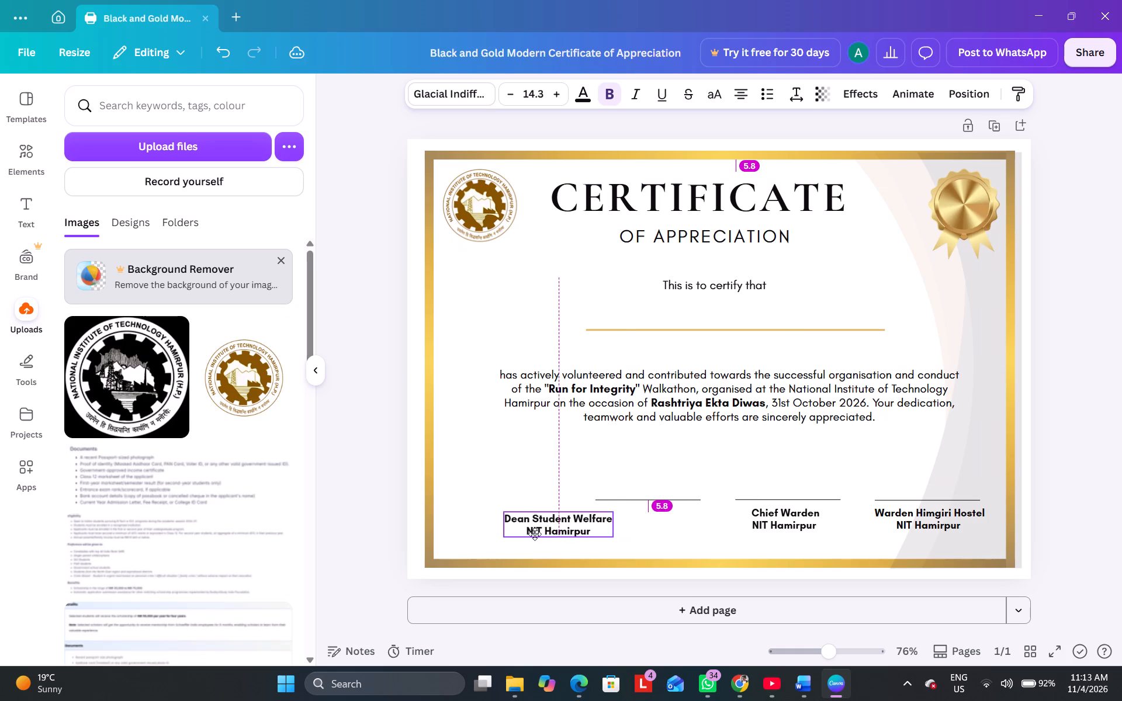
{"action": "left_click_drag", "start_coordinate": [535, 534], "coordinate": [533, 534]}
{"action": "left_click_drag", "start_coordinate": [639, 501], "coordinate": [539, 502]}
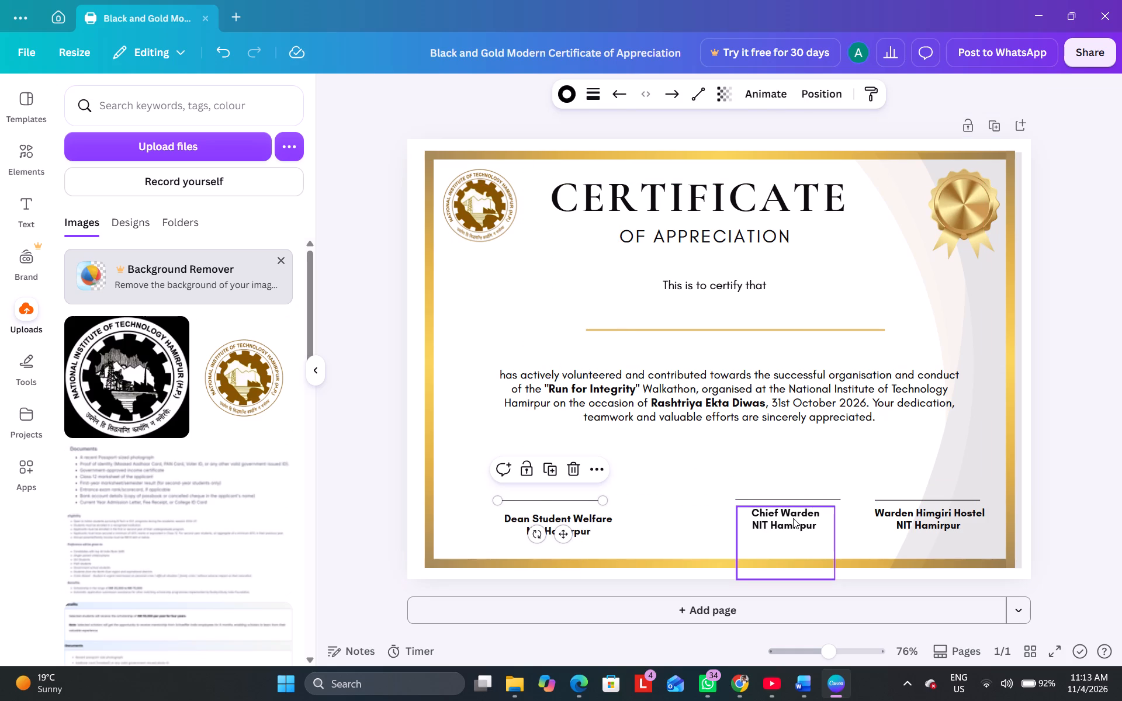
Move the Chief Warden label left, level with the Dean's and evenly spaced between the outer labels, and centre its signature line above it.
{"action": "left_click_drag", "start_coordinate": [793, 518], "coordinate": [753, 514]}
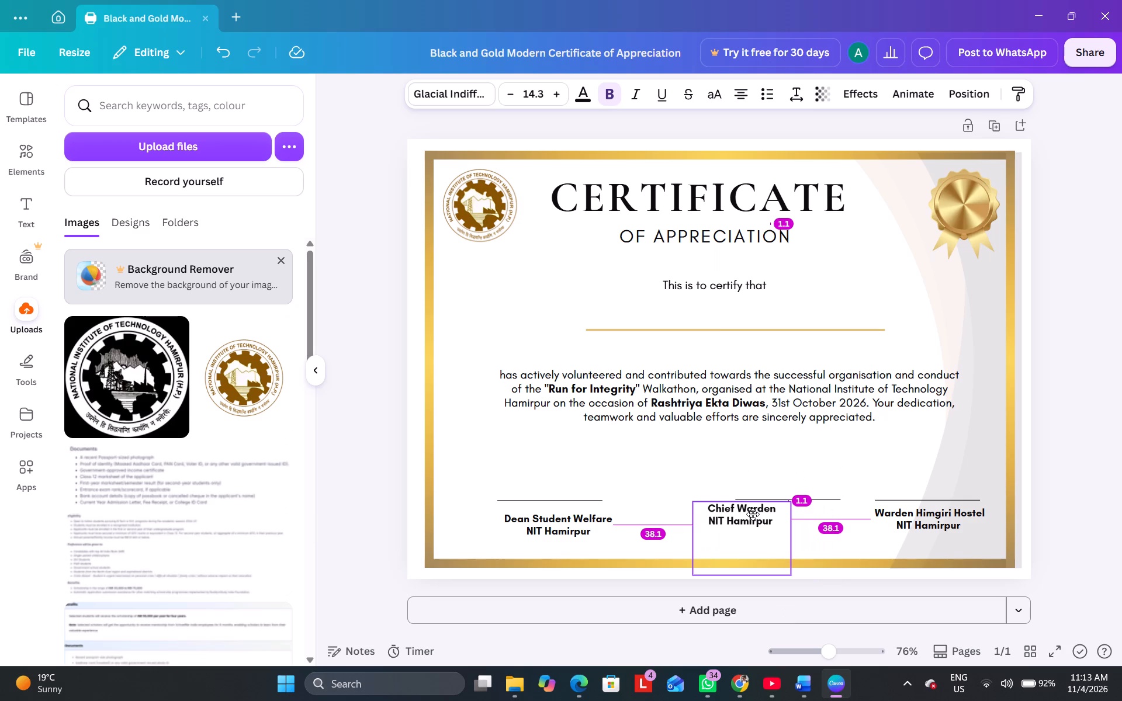
{"action": "left_click_drag", "start_coordinate": [753, 514], "coordinate": [751, 522]}
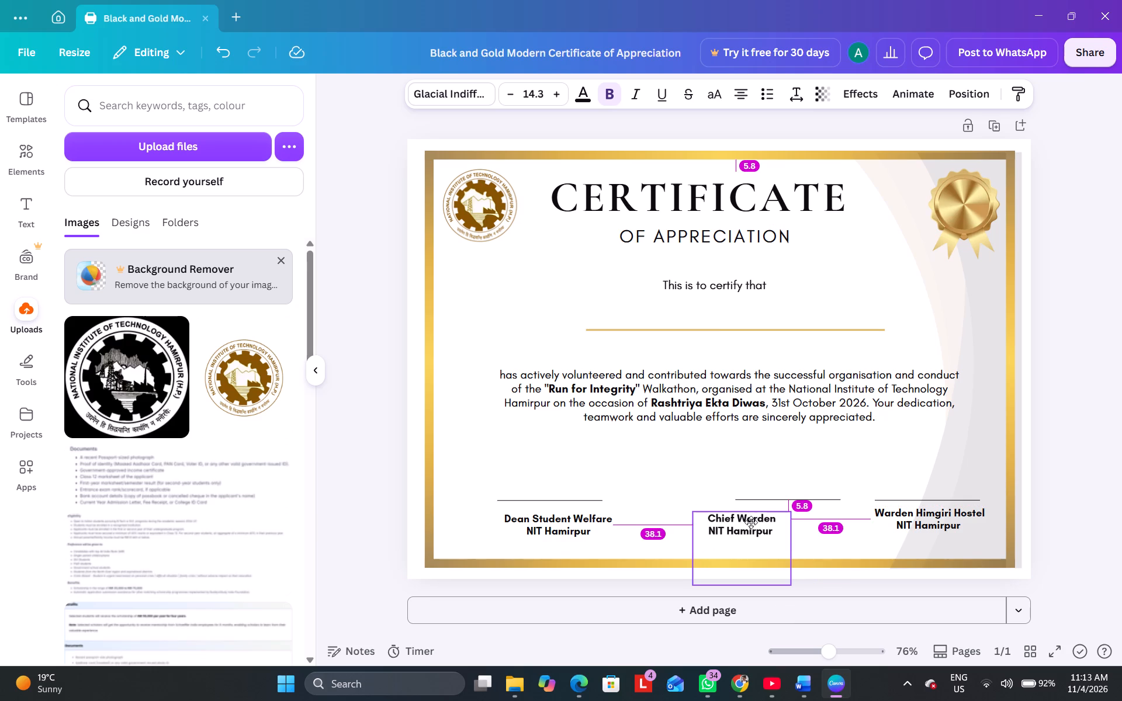
{"action": "left_click_drag", "start_coordinate": [751, 522], "coordinate": [749, 522]}
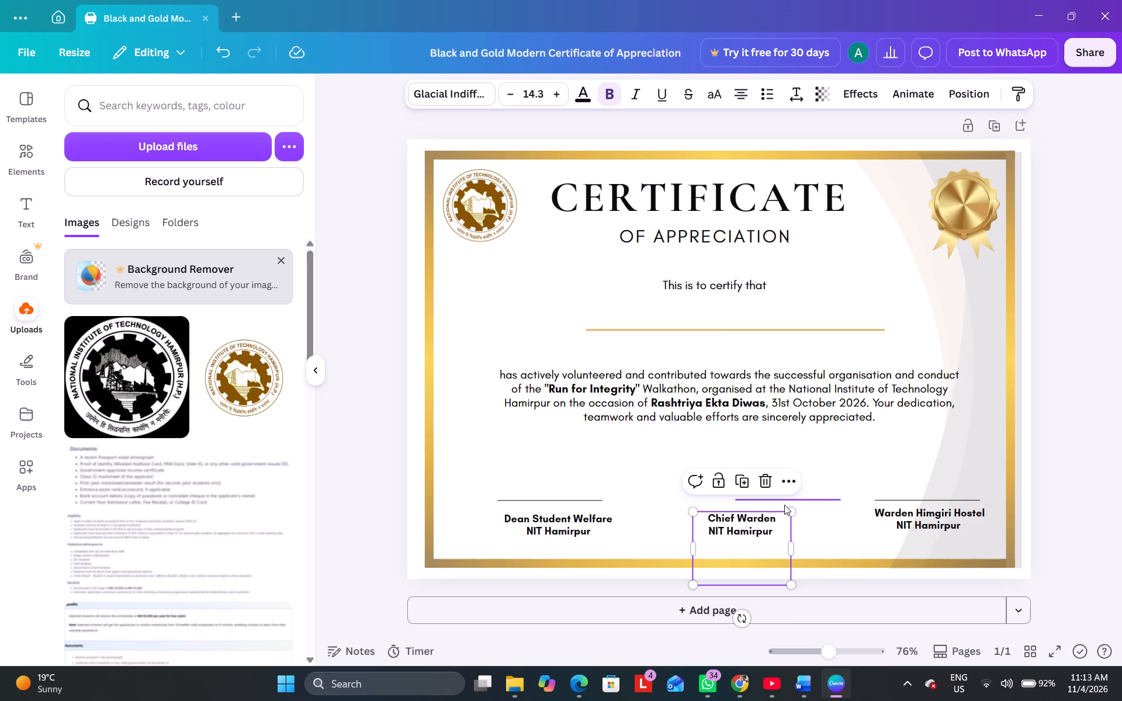
{"action": "left_click_drag", "start_coordinate": [777, 502], "coordinate": [730, 502]}
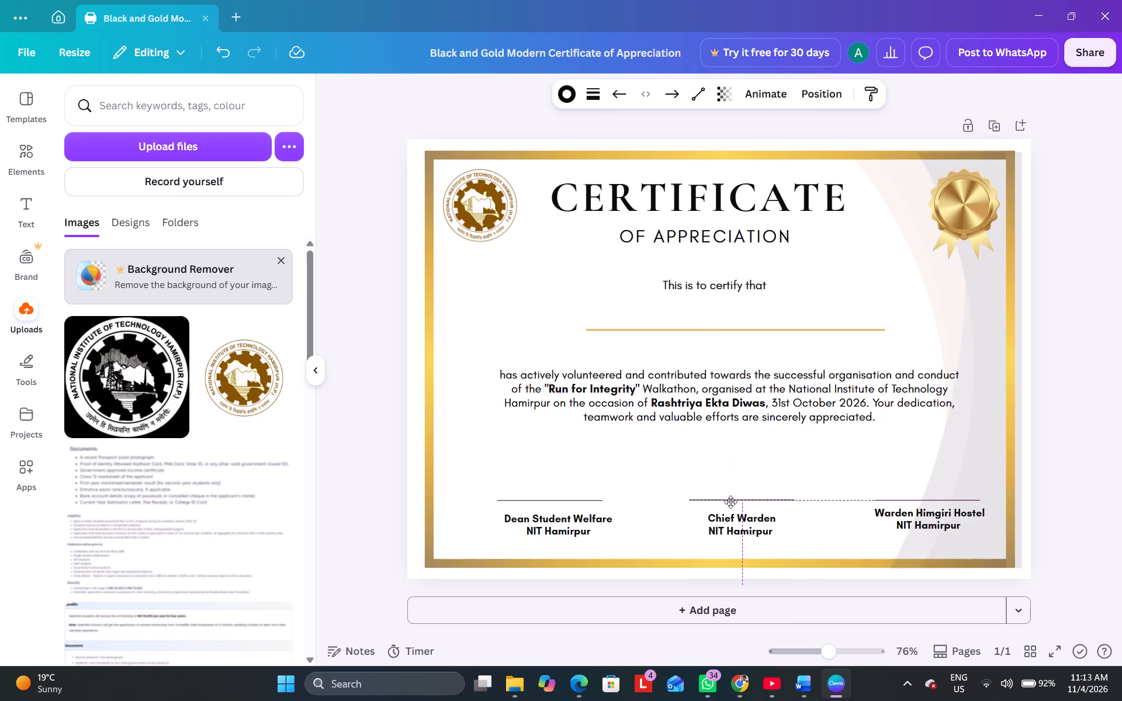
Fine-tune the horizontal position of the Chief Warden signature line above its label, keeping it level with the Dean's line.
{"action": "left_click_drag", "start_coordinate": [730, 502], "coordinate": [740, 505]}
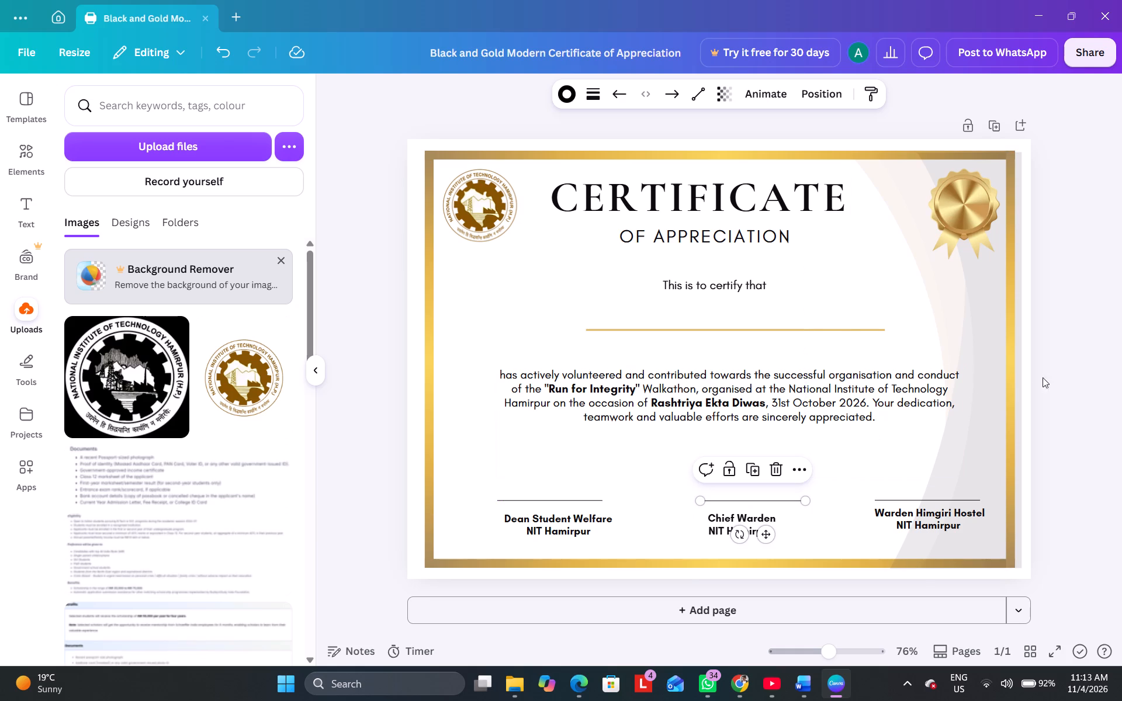
{"action": "left_click", "coordinate": [753, 502]}
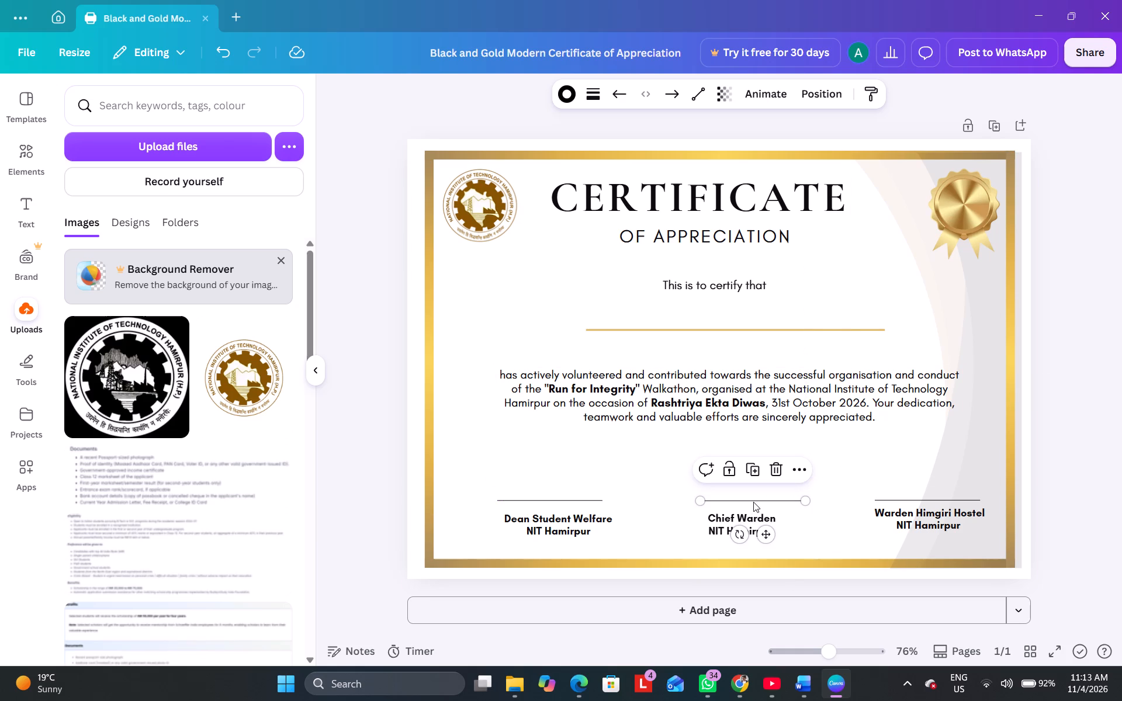
{"action": "left_click", "coordinate": [768, 502]}
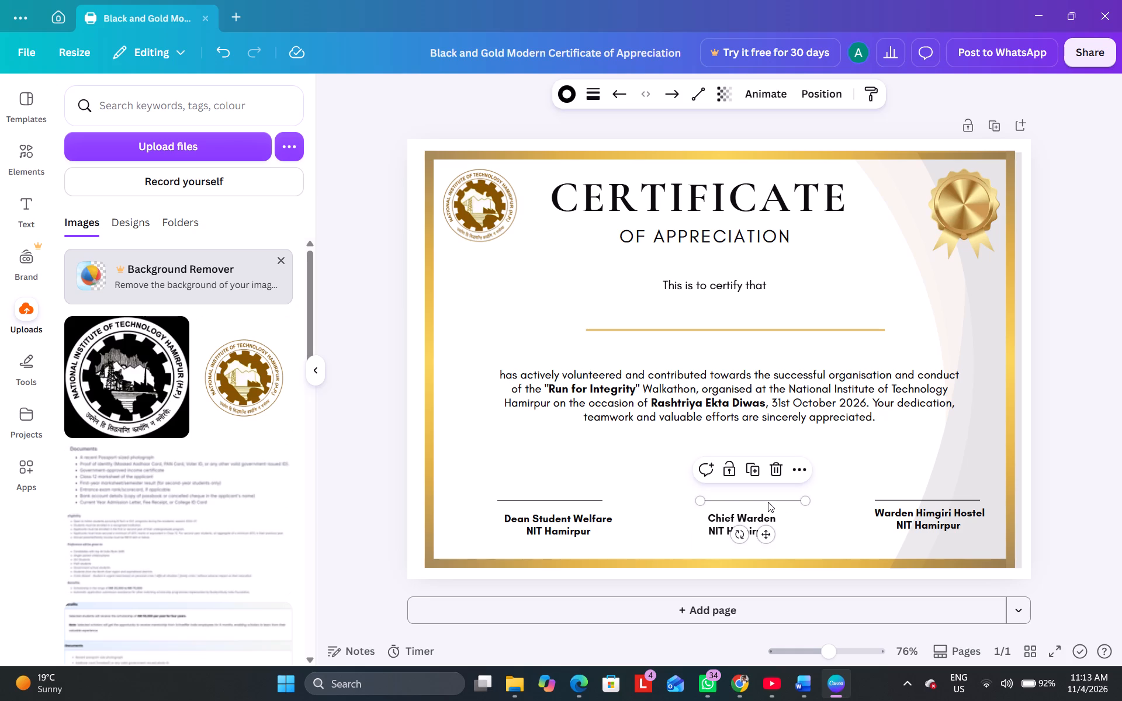
{"action": "left_click_drag", "start_coordinate": [767, 539], "coordinate": [761, 539]}
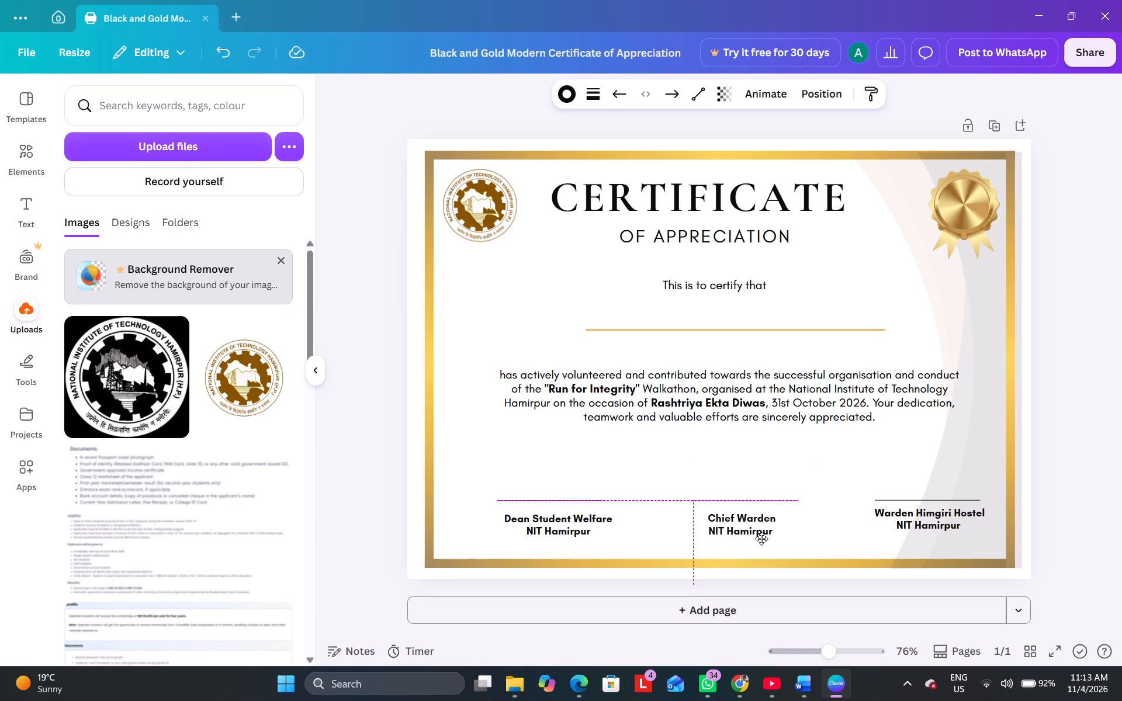
{"action": "left_click_drag", "start_coordinate": [761, 539], "coordinate": [754, 539]}
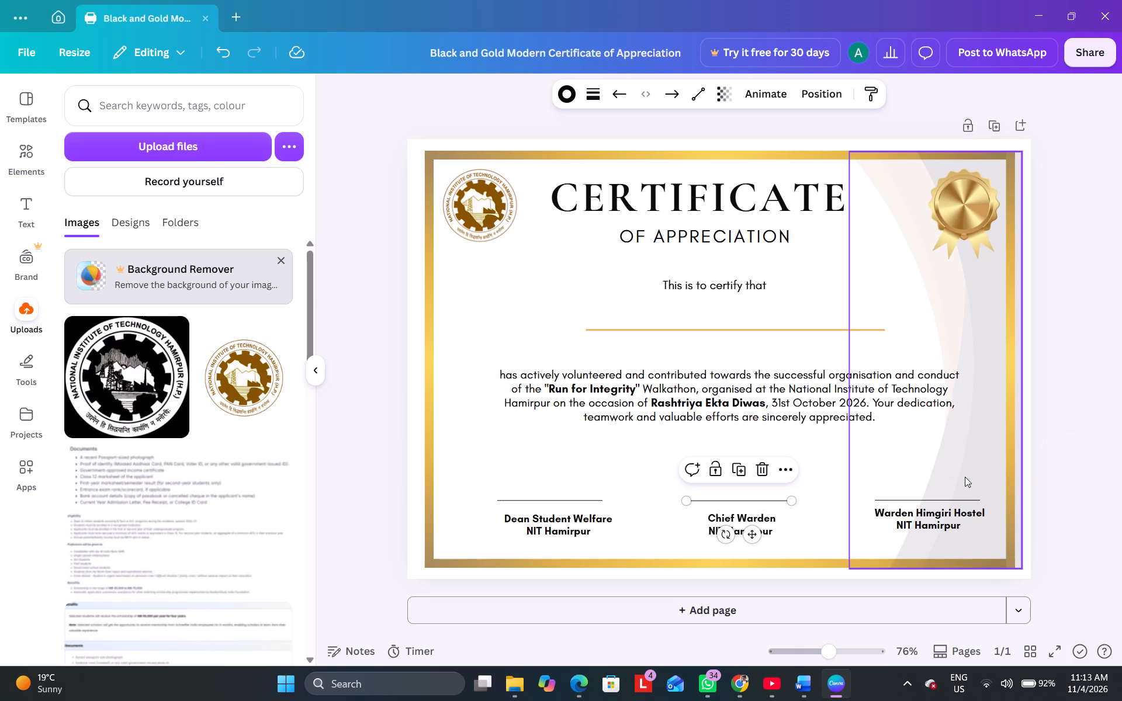
Move the Warden Himgiri Hostel label slightly left and down, and shift its signature line left to align with the label's left edge.
{"action": "left_click", "coordinate": [935, 513]}
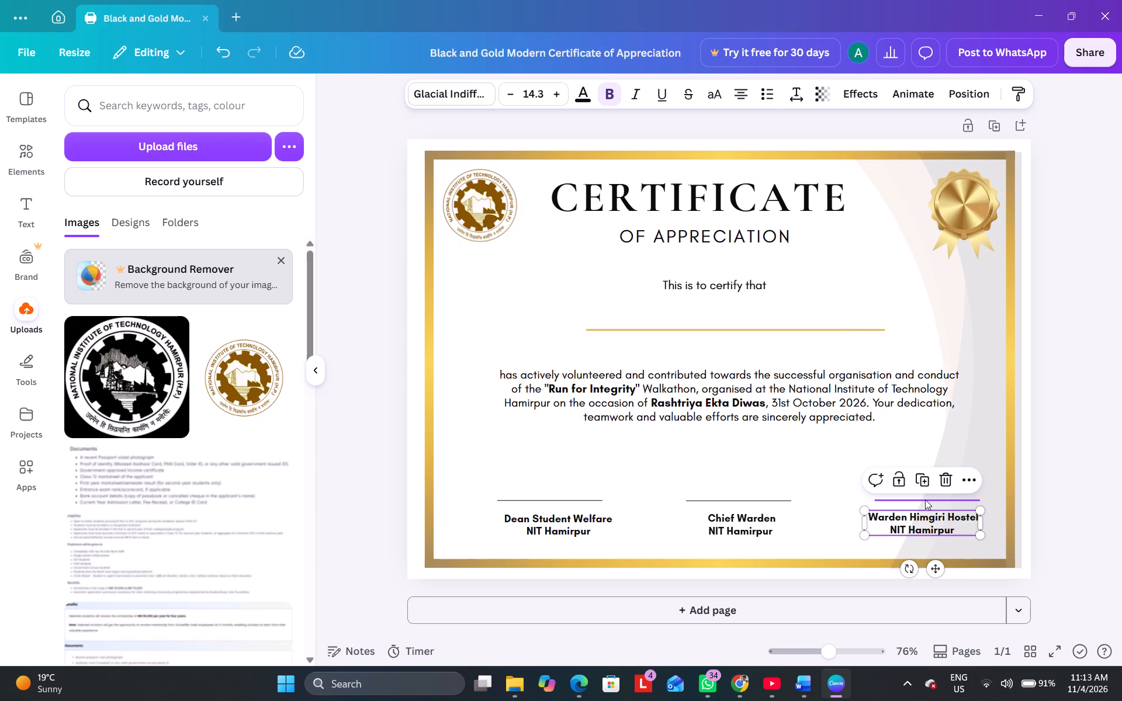
{"action": "left_click_drag", "start_coordinate": [925, 499], "coordinate": [913, 499]}
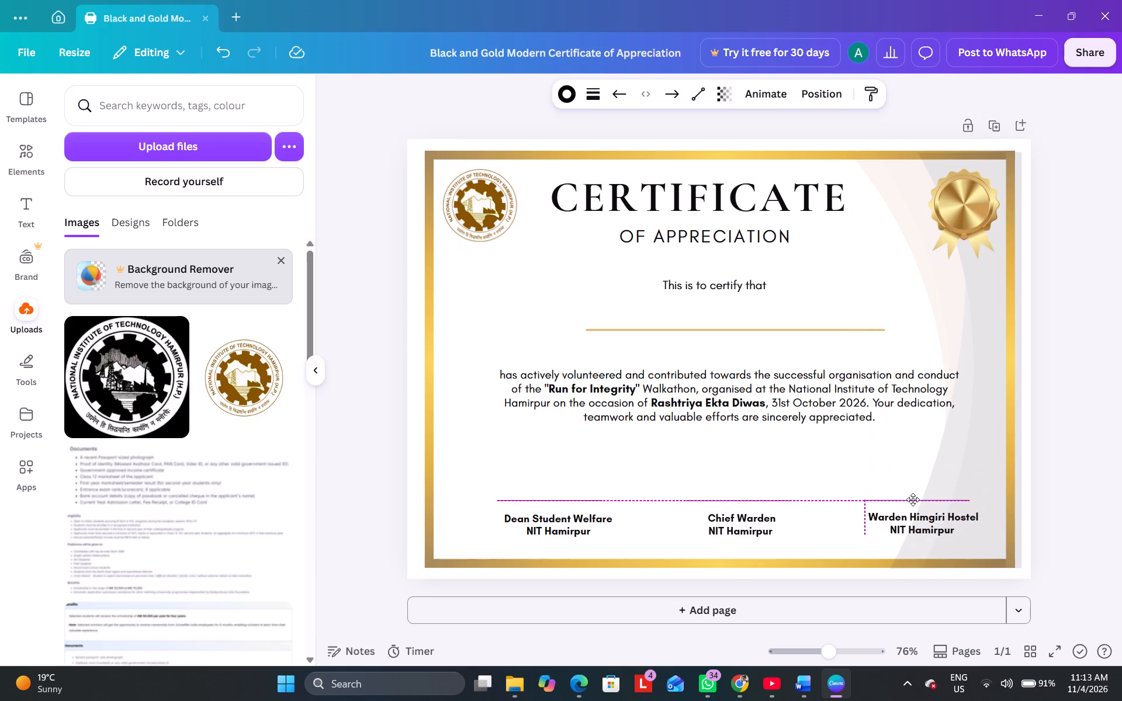
{"action": "left_click_drag", "start_coordinate": [913, 499], "coordinate": [913, 499]}
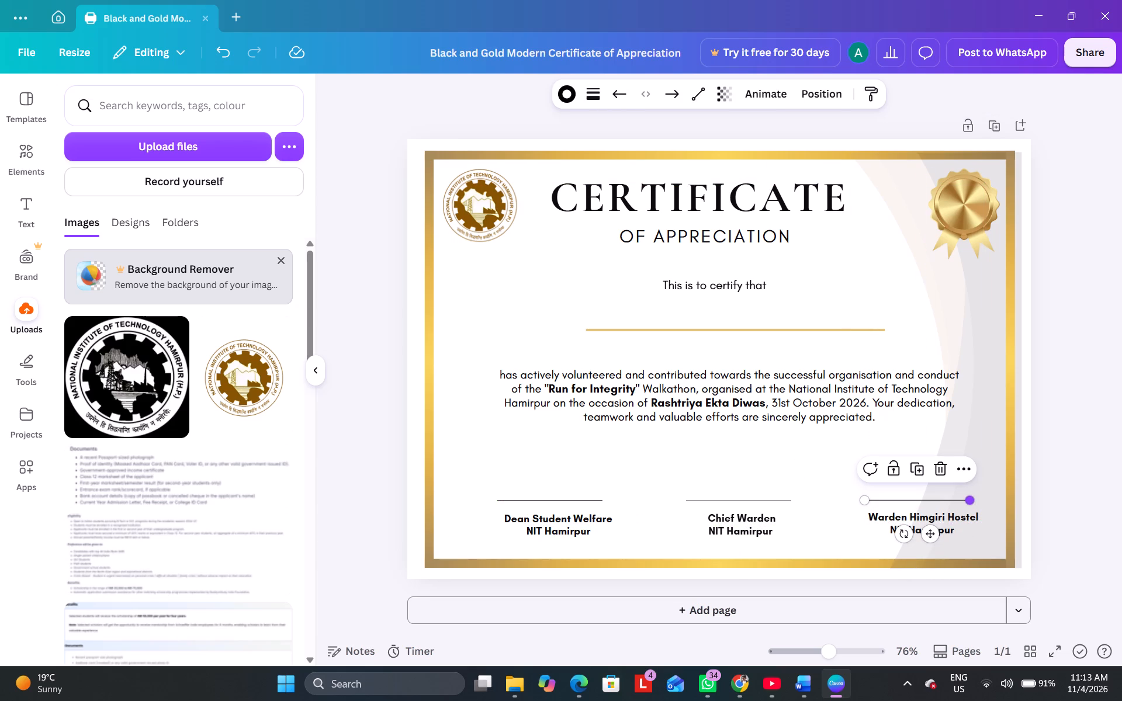